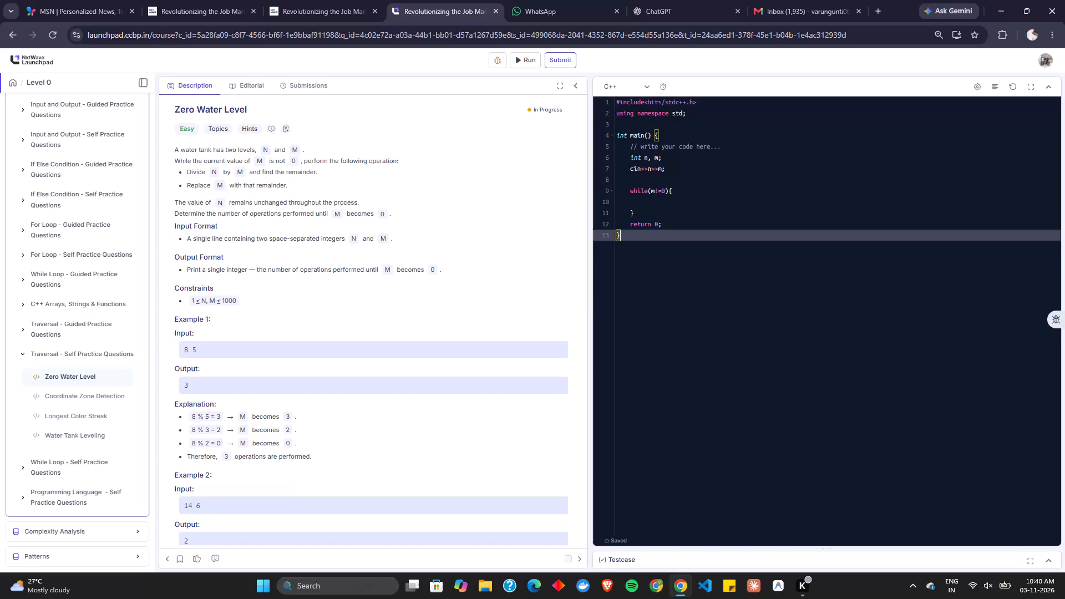
Find and launch Power BI Desktop from the system search.
left_click(332, 582)
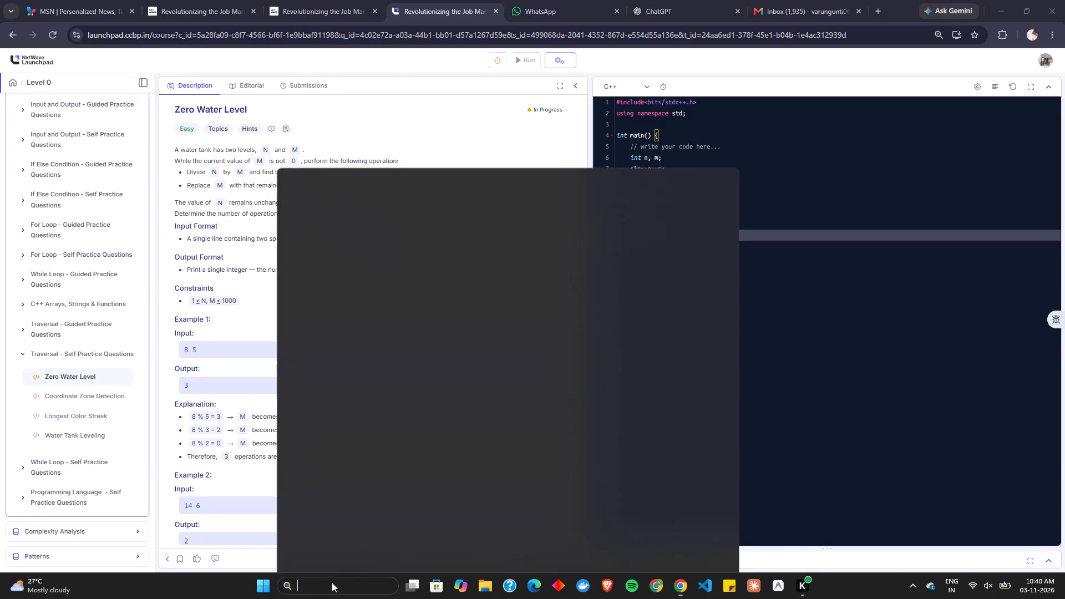
type("powerbi")
key("Return")
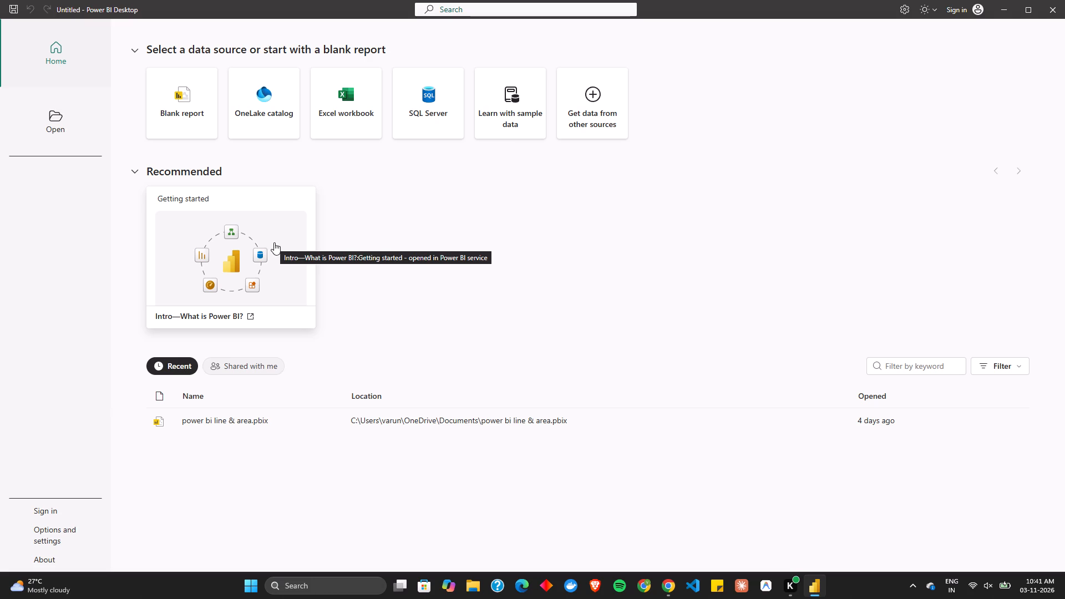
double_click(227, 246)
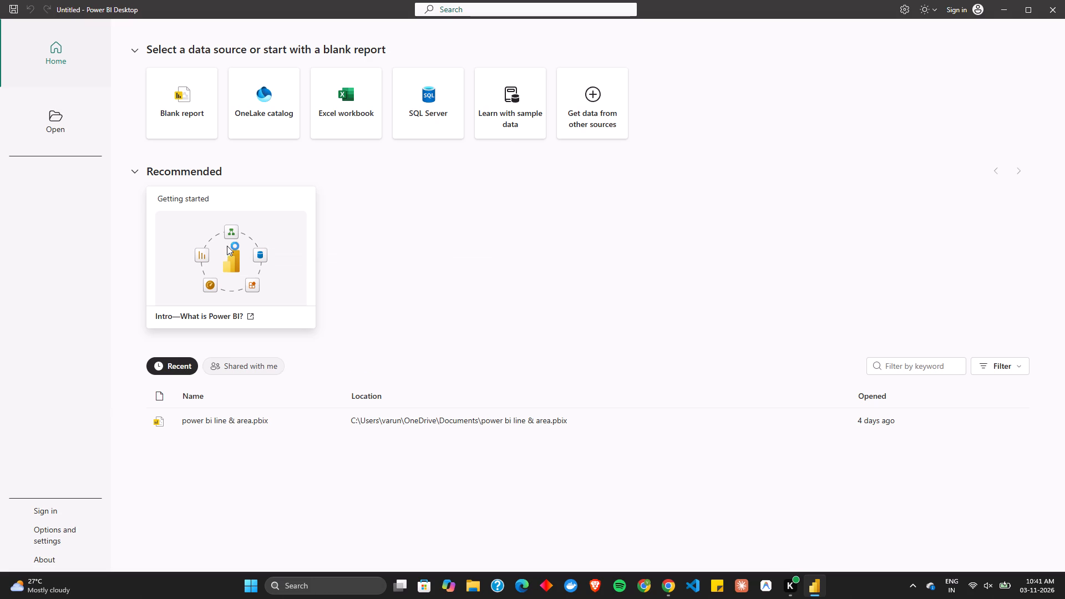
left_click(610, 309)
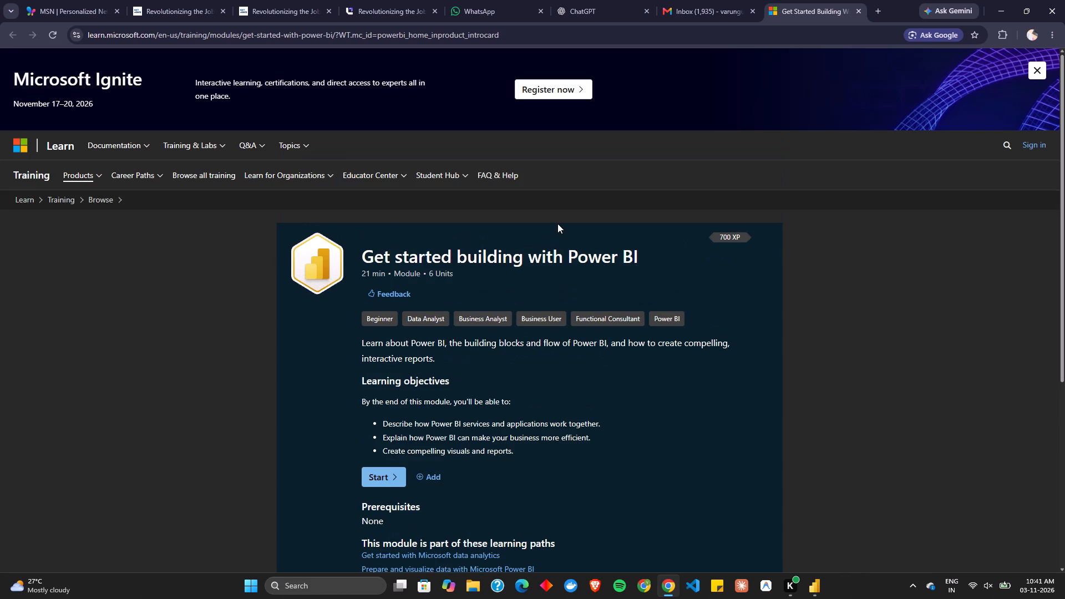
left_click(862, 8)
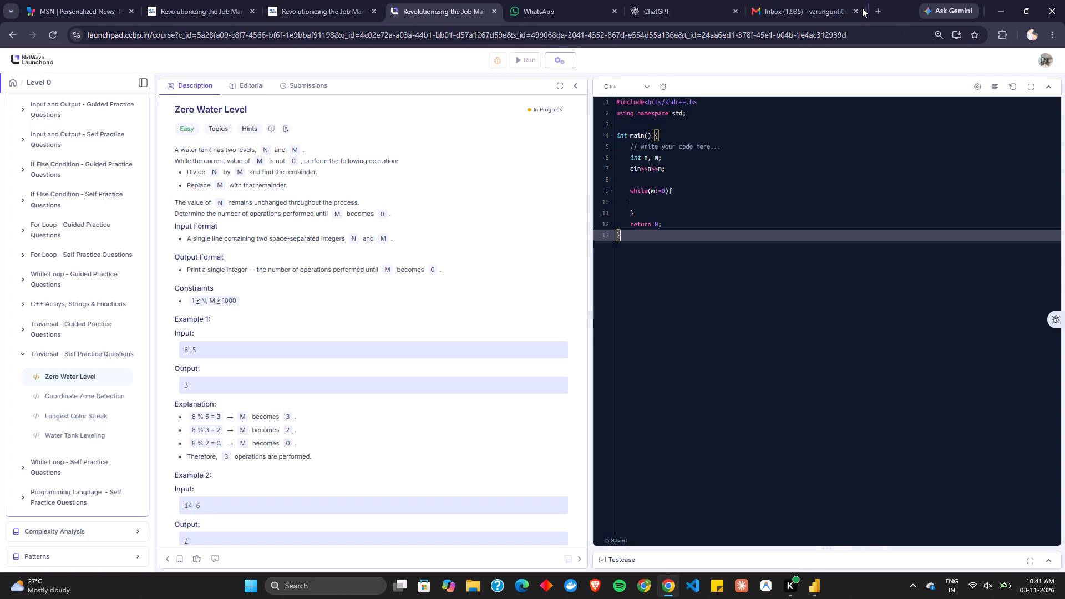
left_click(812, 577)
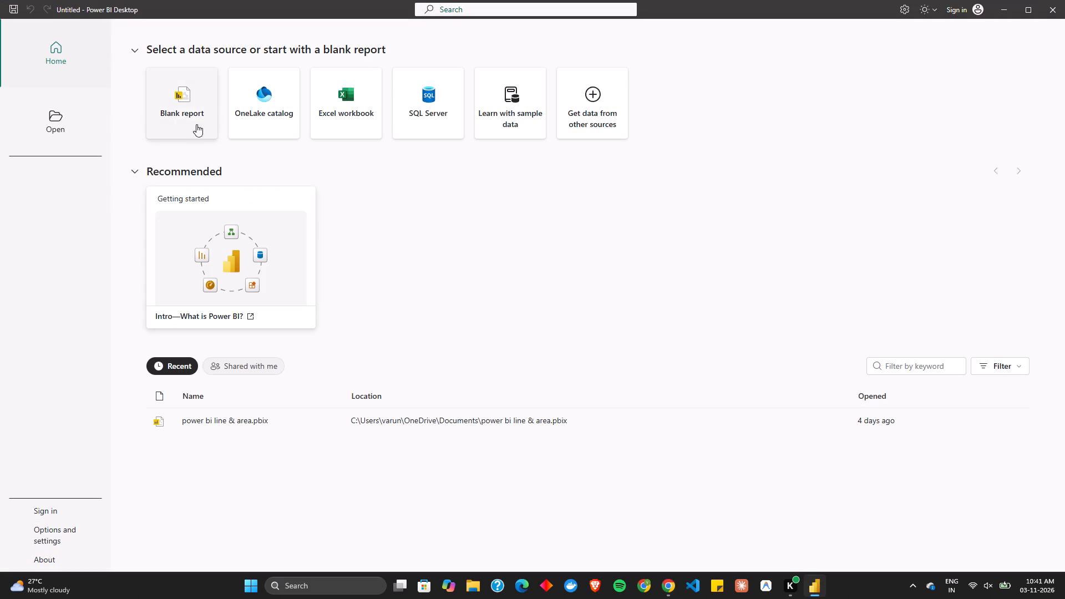
Start a new blank report.
double_click(190, 115)
Import Sheet1 from the Excel workbook "Online+store+dataset+(3) (1)" in the Downloads folder and load it into the report.
left_click(292, 323)
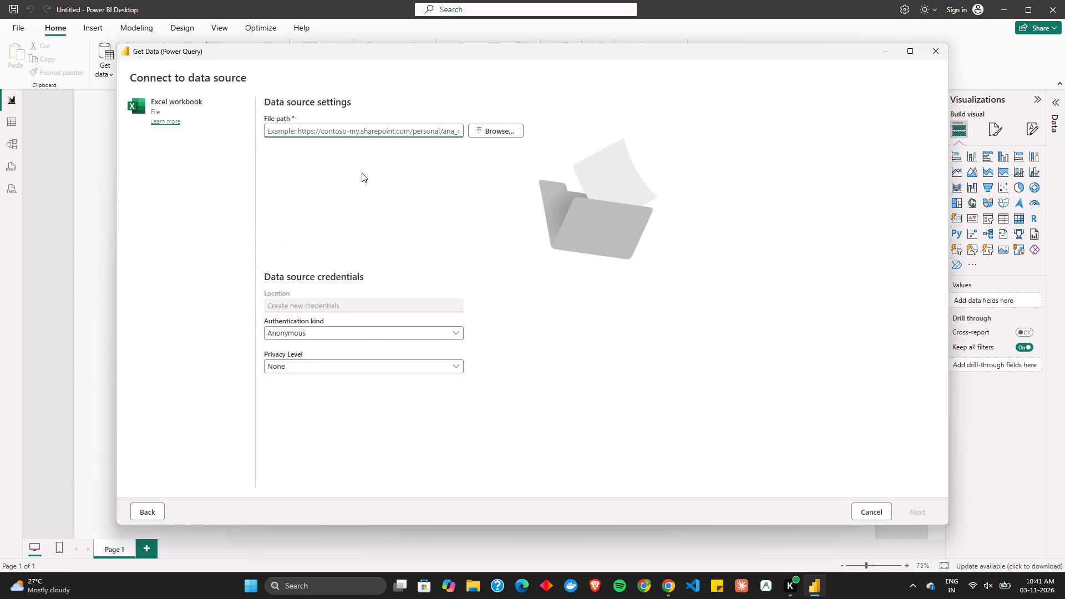
left_click(493, 132)
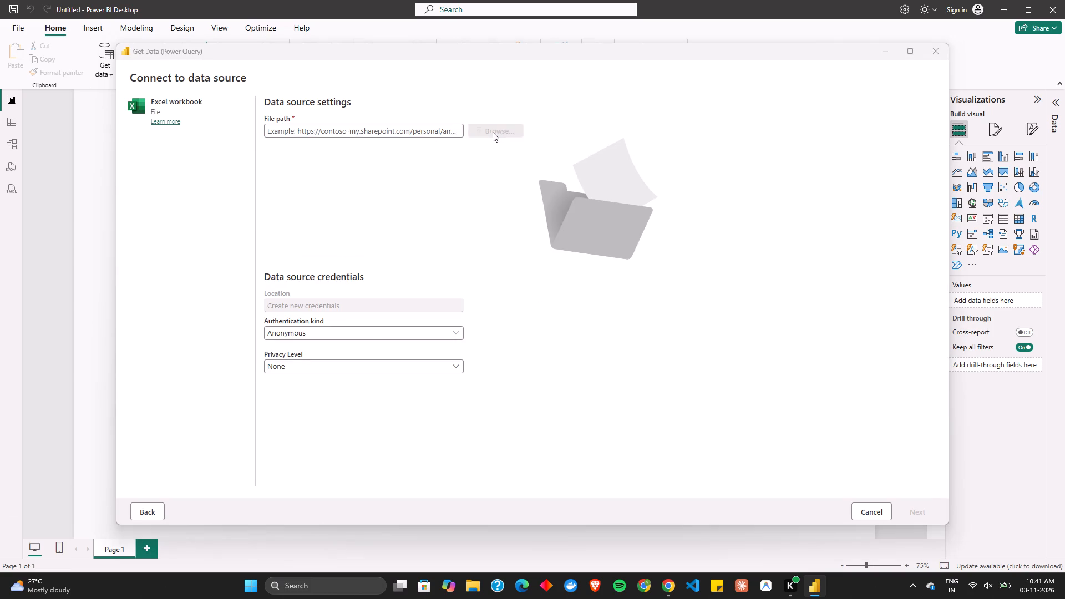
left_click(395, 164)
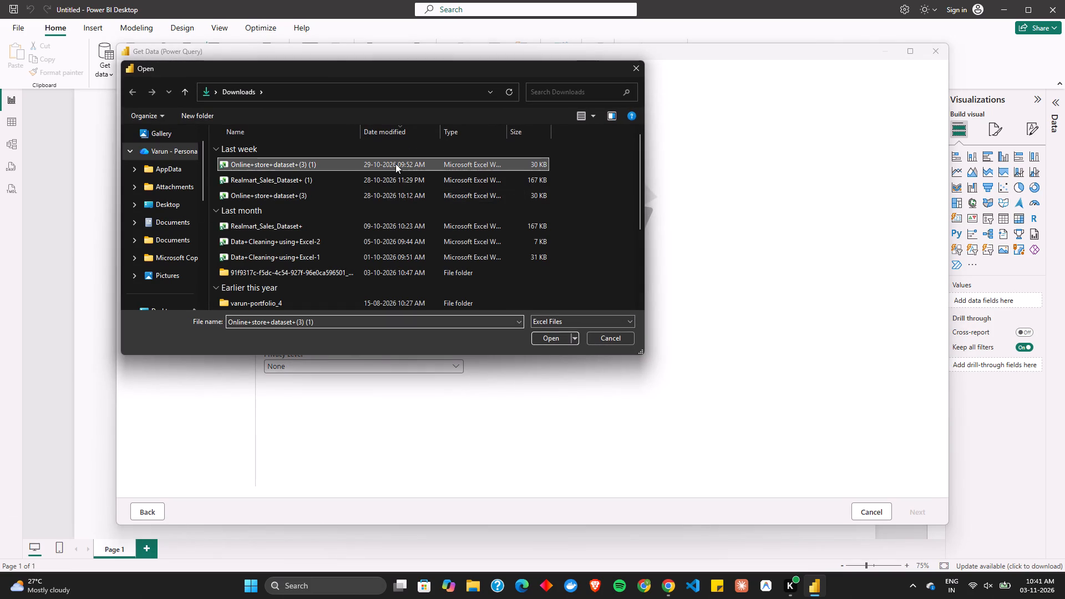
left_click(552, 334)
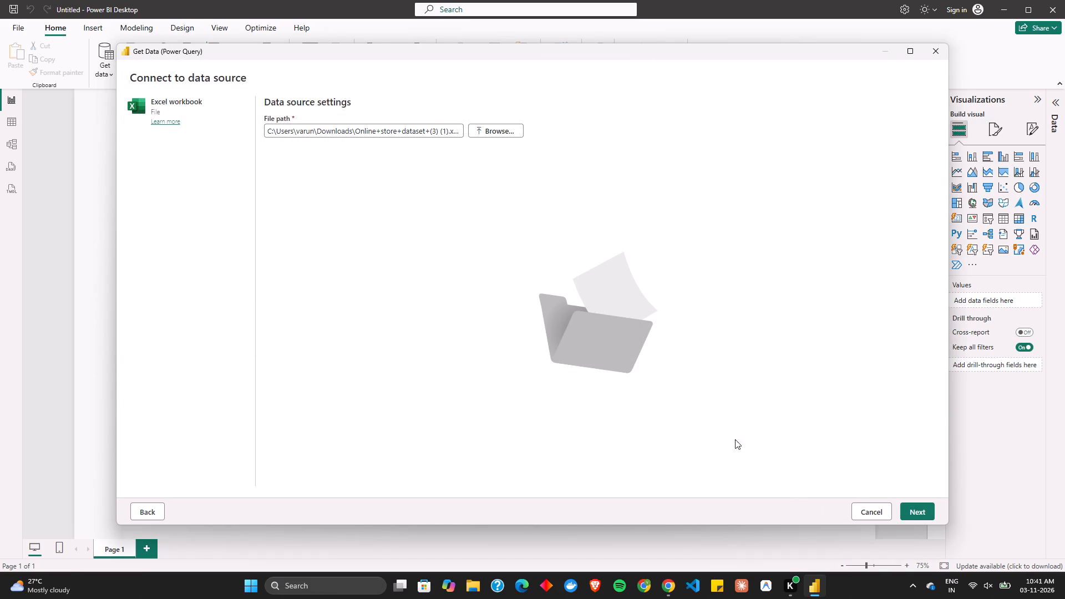
left_click(910, 509)
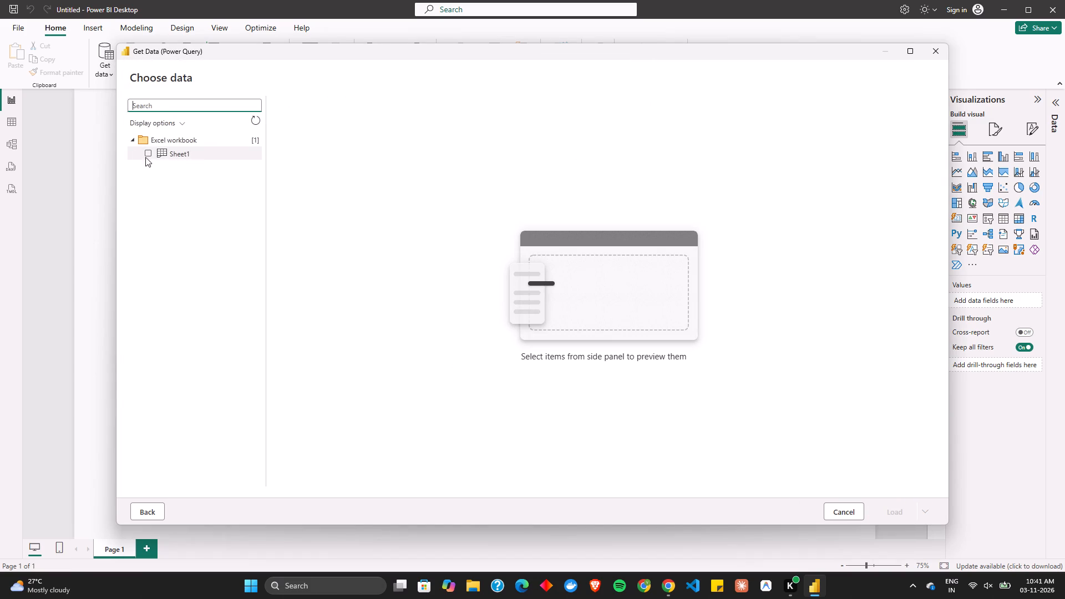
left_click(149, 153)
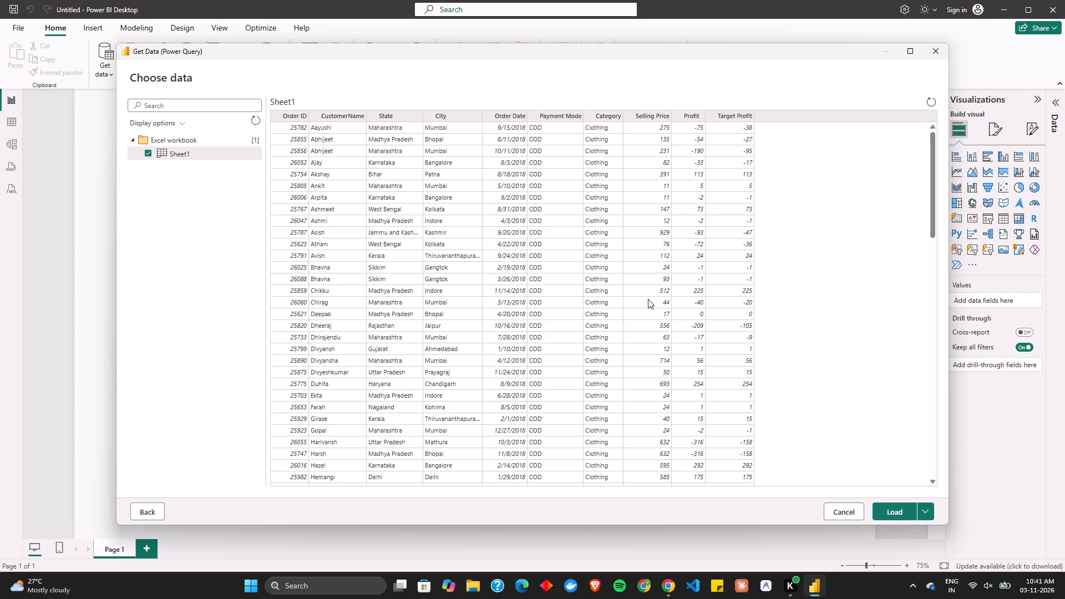
left_click(894, 513)
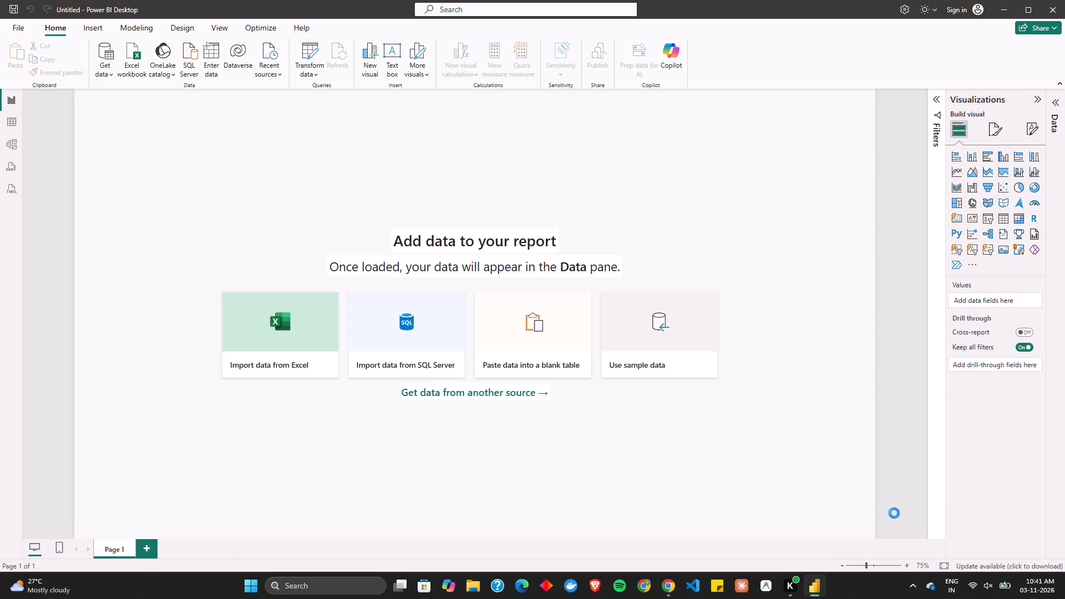
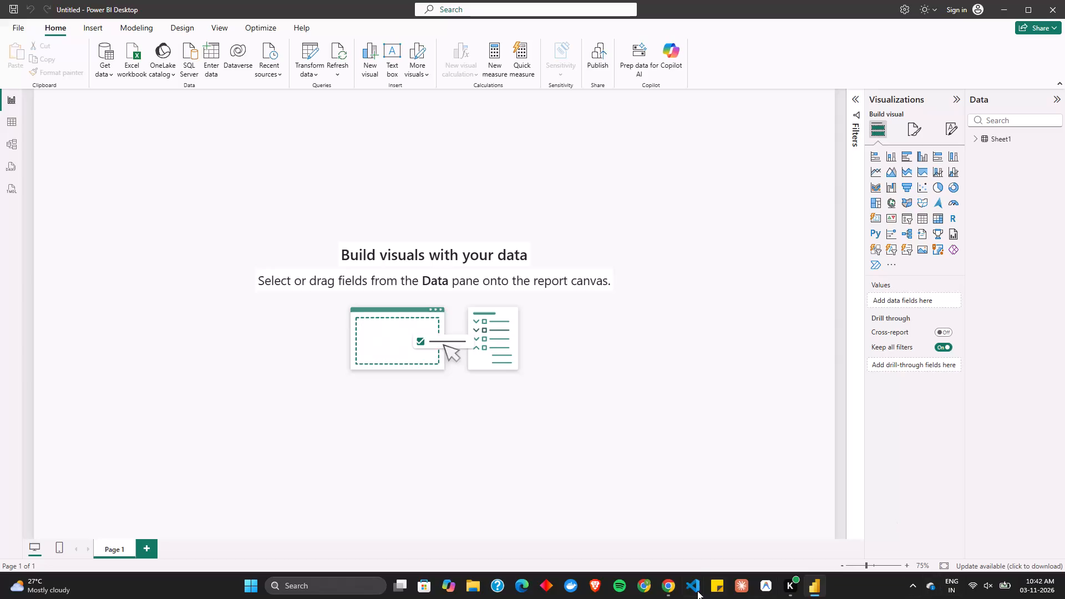
Switch to Chrome, reload the learning portal's home page, check the open coding exercise page, and return to Power BI Desktop.
left_click(669, 590)
left_click(364, 0)
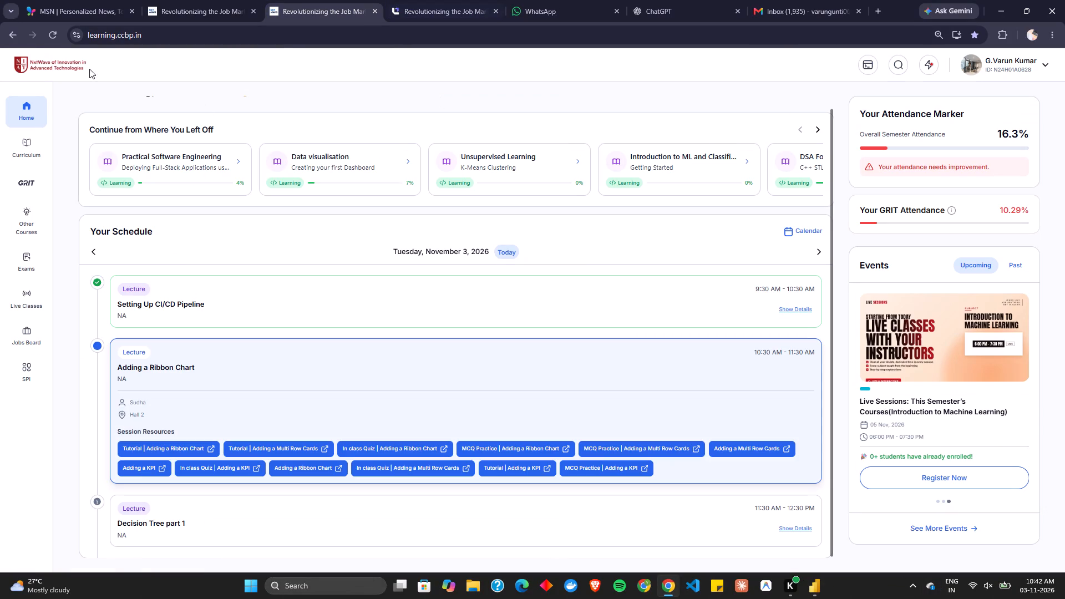
left_click(55, 35)
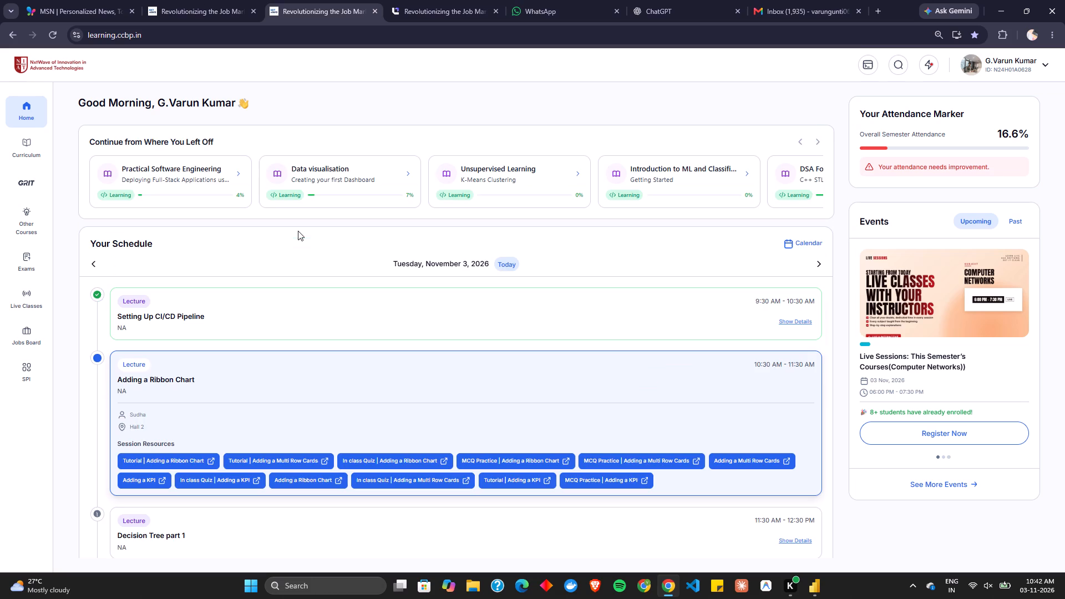
left_click(484, 0)
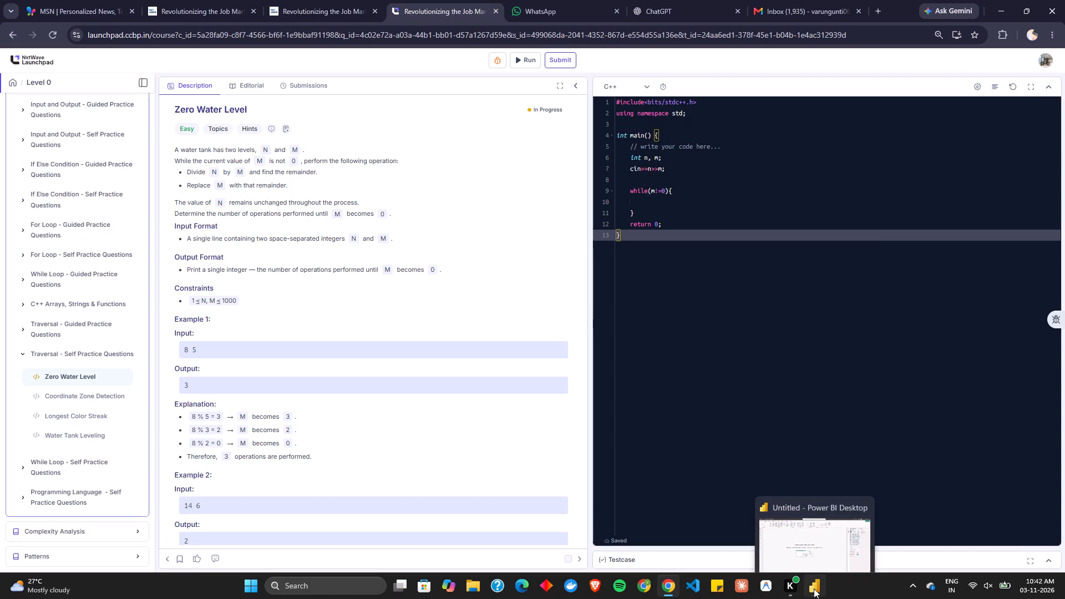
left_click(828, 545)
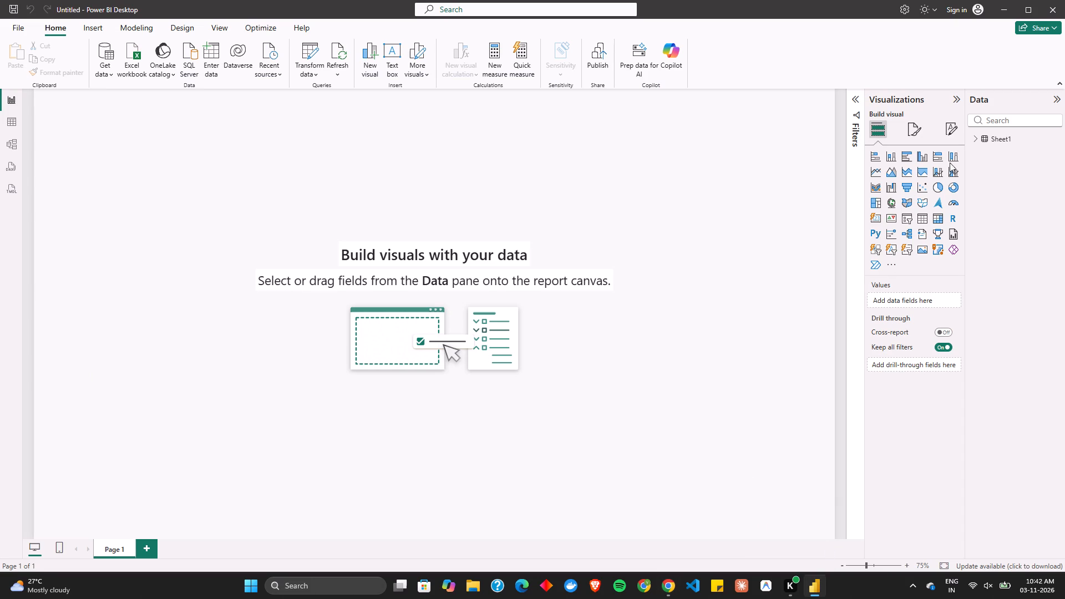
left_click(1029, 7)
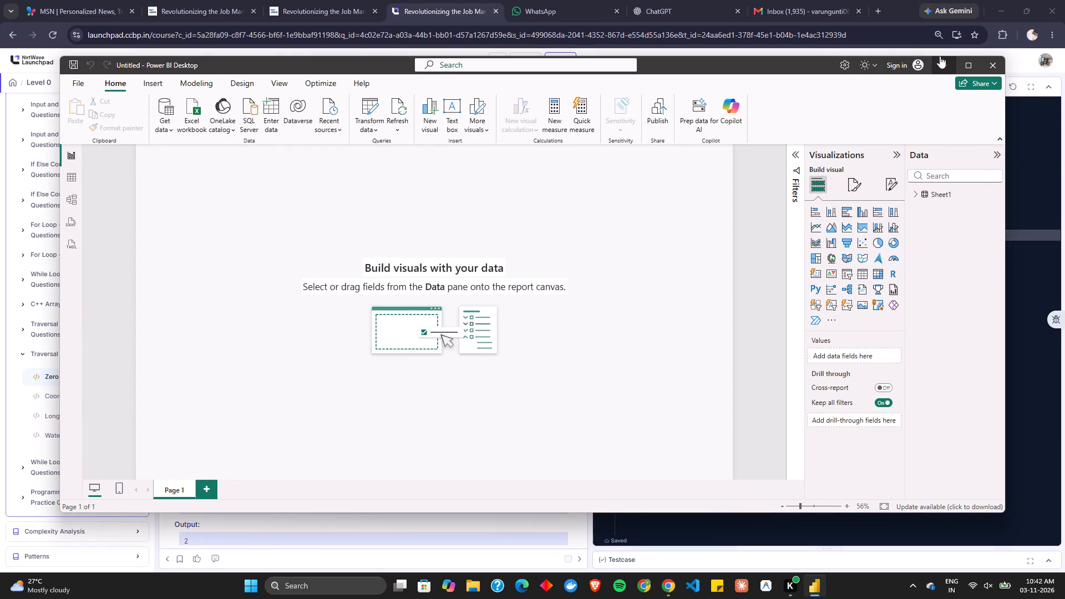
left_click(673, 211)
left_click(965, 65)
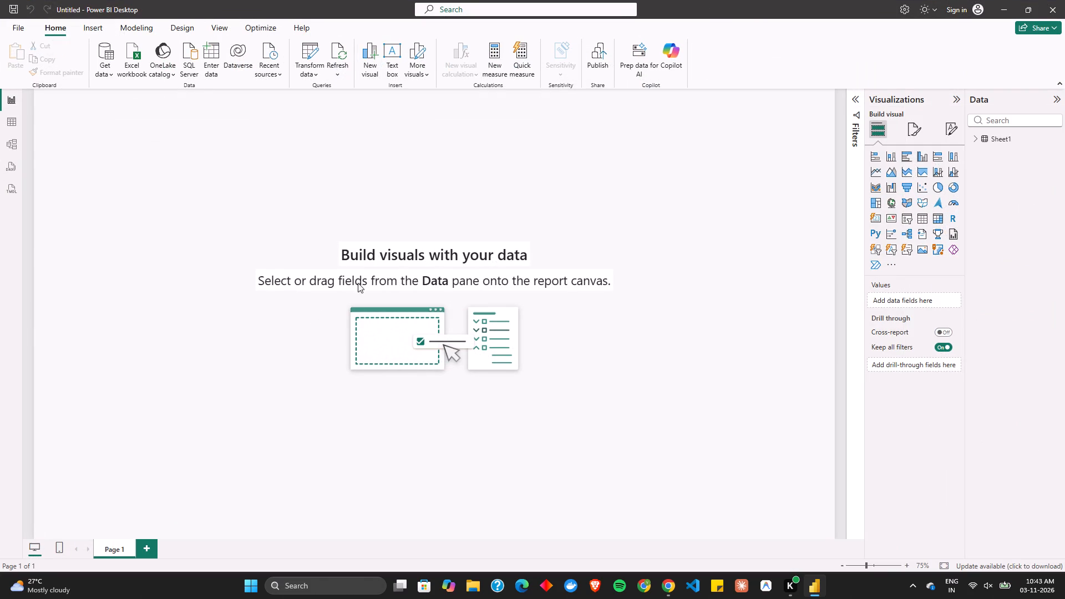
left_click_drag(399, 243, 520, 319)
Add an empty treemap visual to Page 1 and place it flush in the page's upper-left corner.
left_click(909, 186)
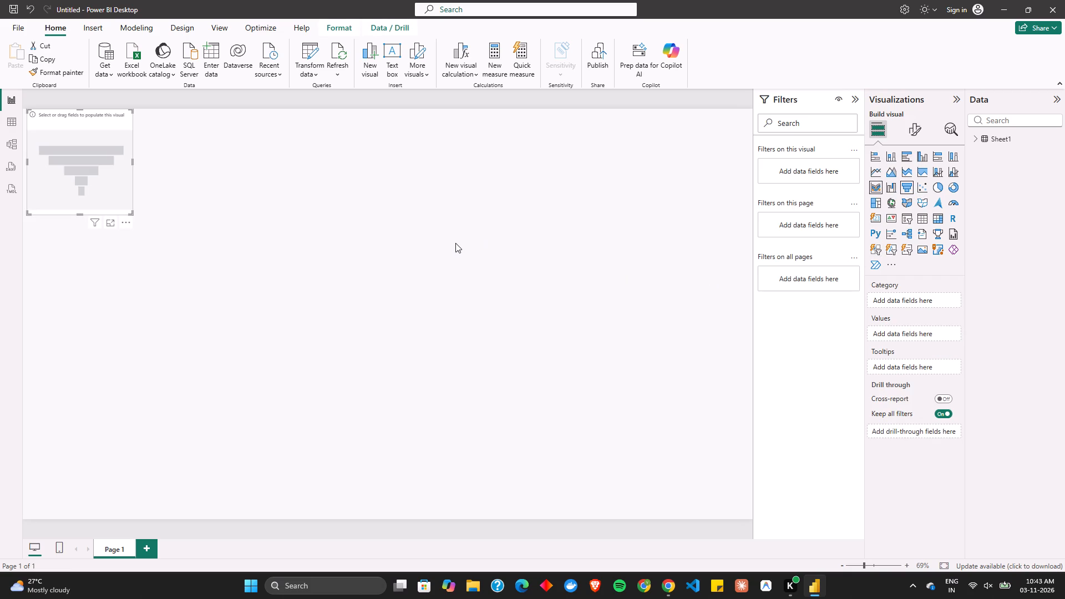
left_click(875, 204)
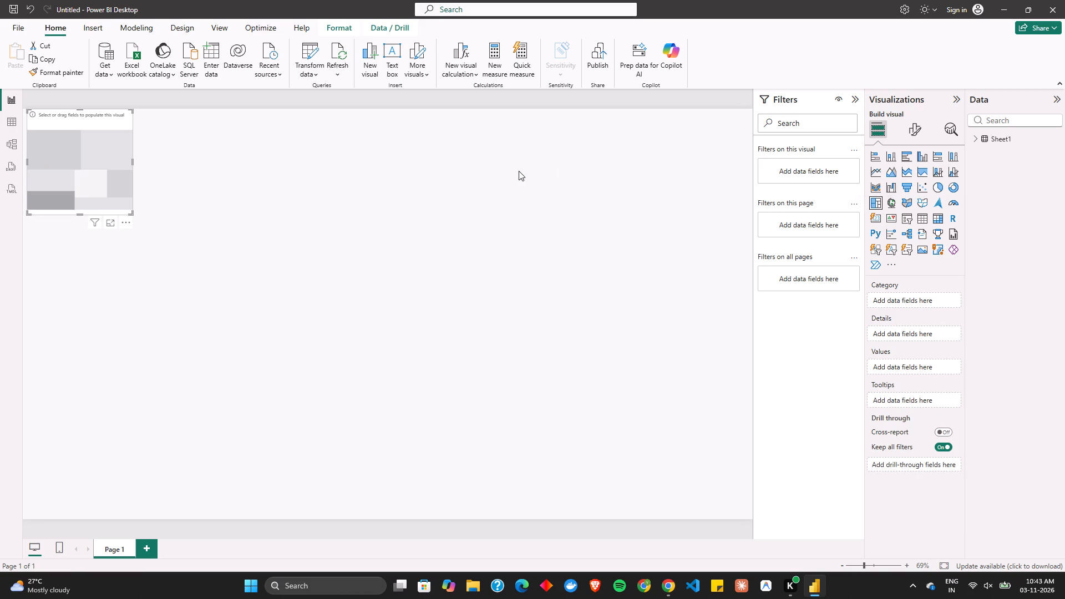
left_click_drag(111, 179, 93, 183)
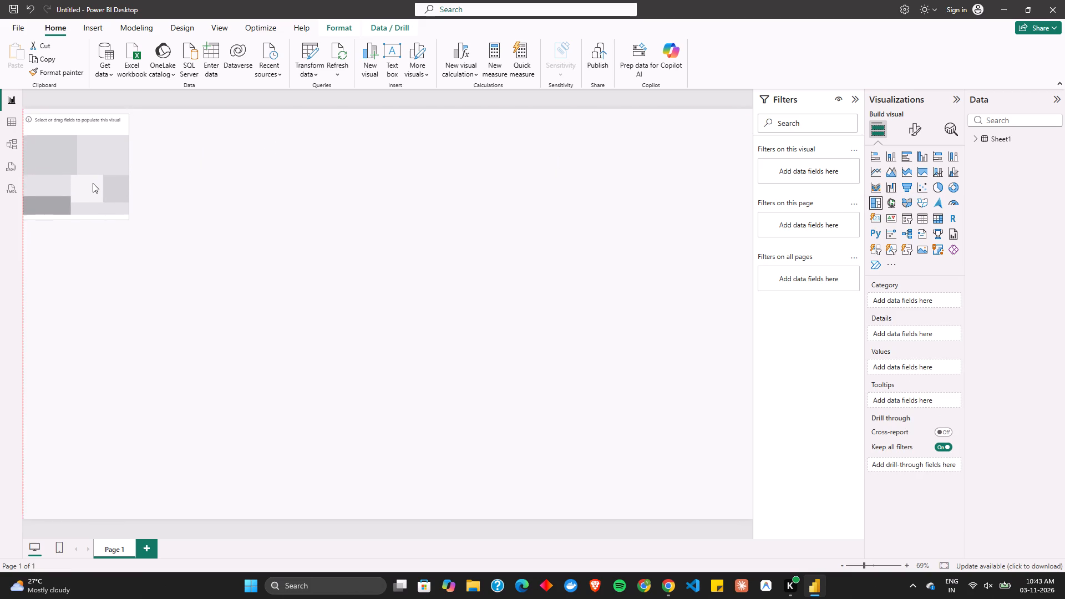
left_click_drag(93, 183, 94, 174)
left_click(403, 186)
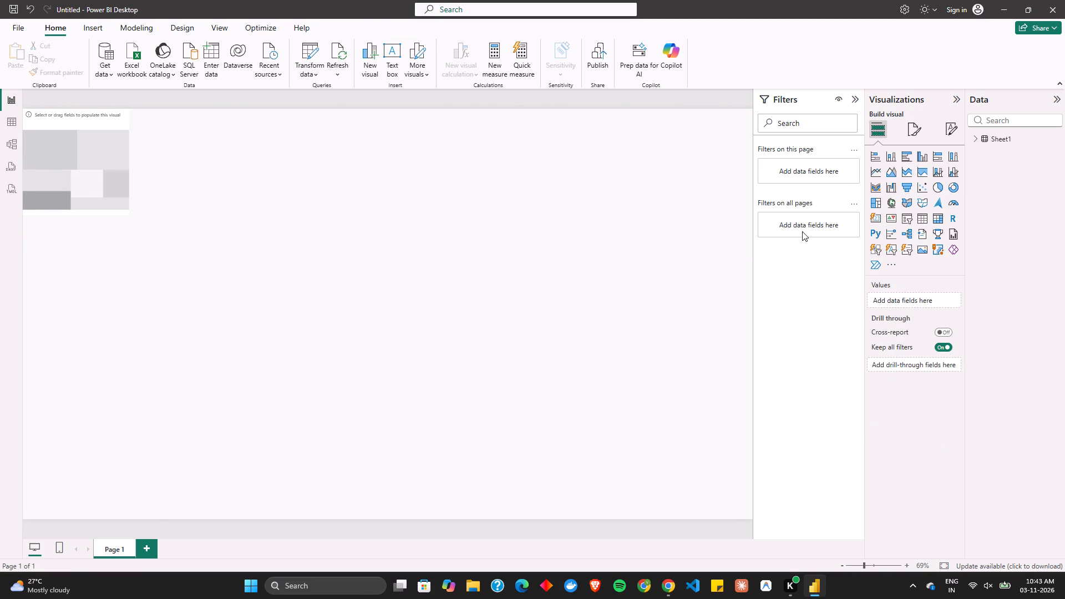
Add an empty funnel chart directly below the treemap on Page 1.
left_click(907, 192)
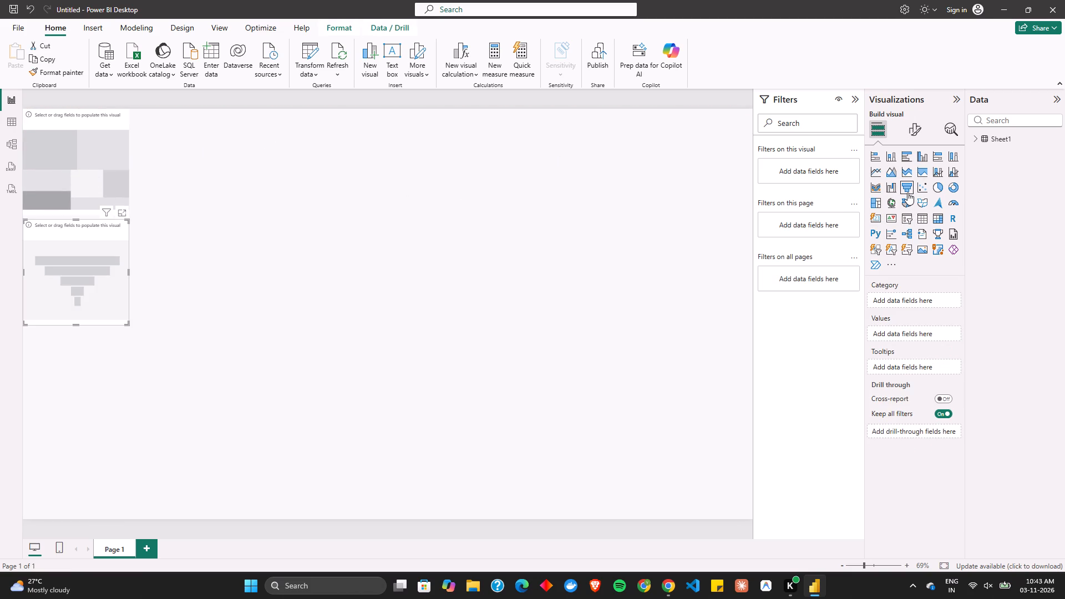
left_click(281, 265)
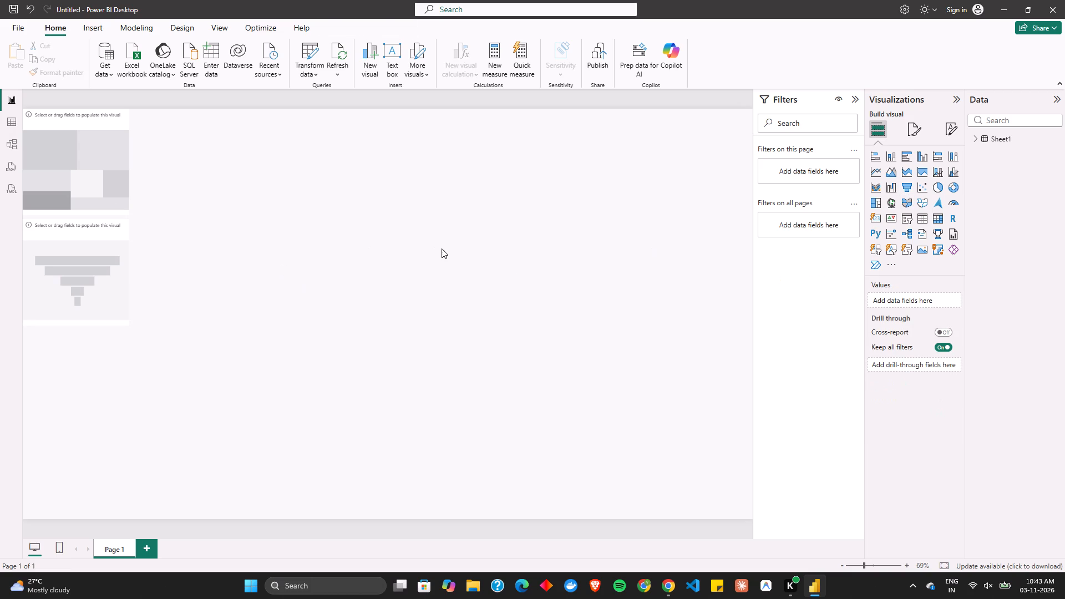
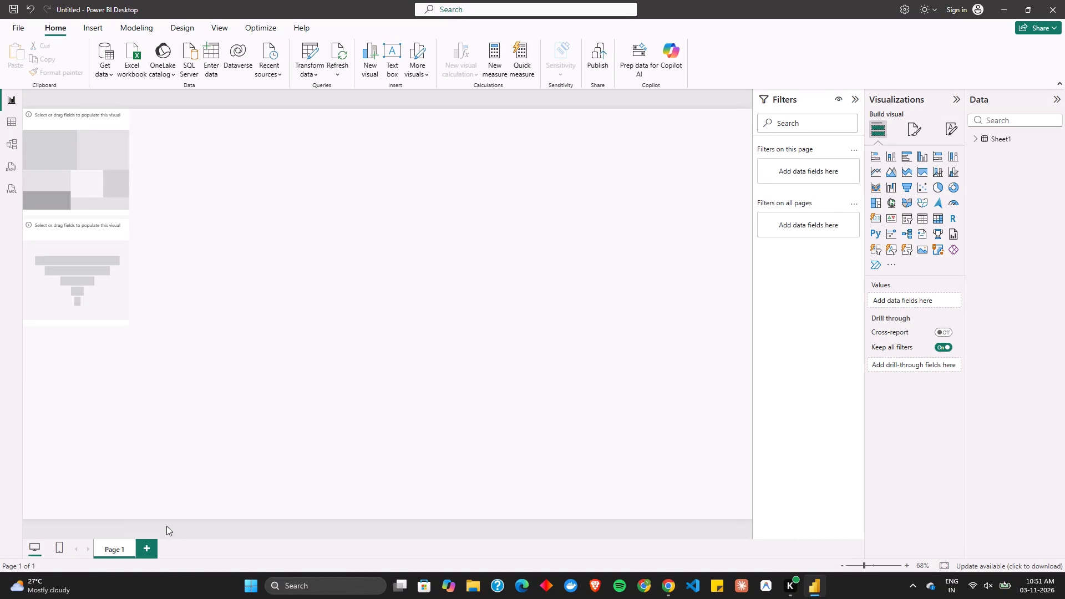
Add a second report page and place an empty ribbon chart near its centre, enlarged to fill over half the page width.
left_click(149, 546)
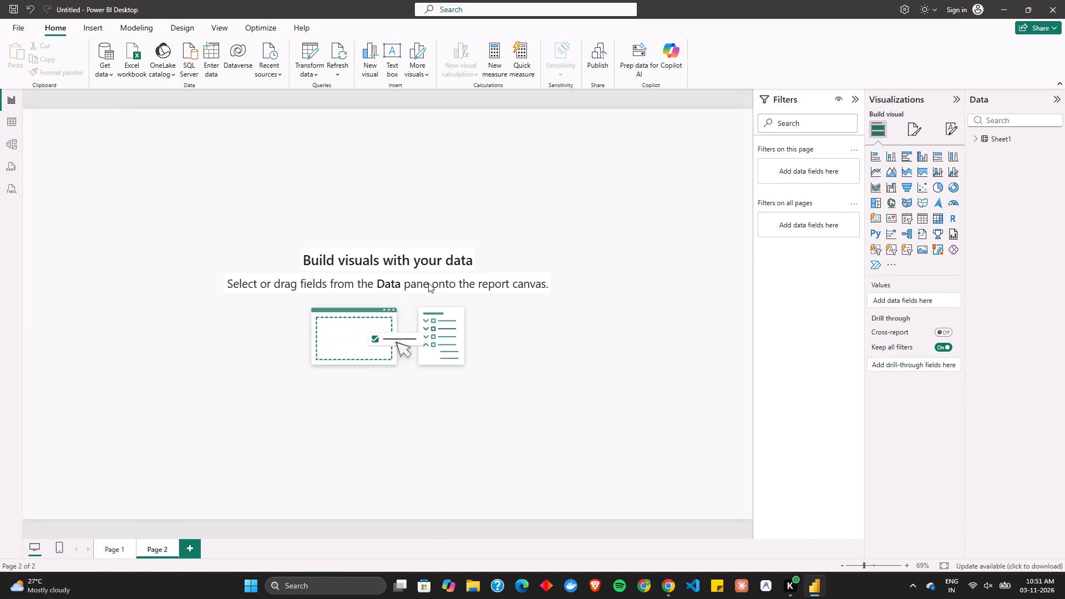
left_click(877, 187)
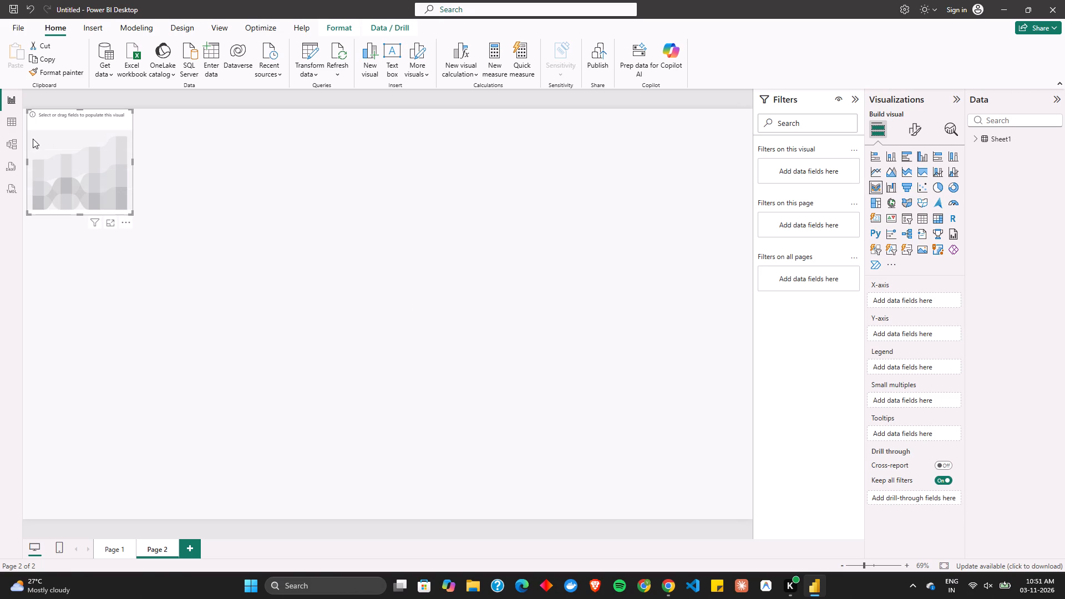
left_click_drag(82, 163, 325, 243)
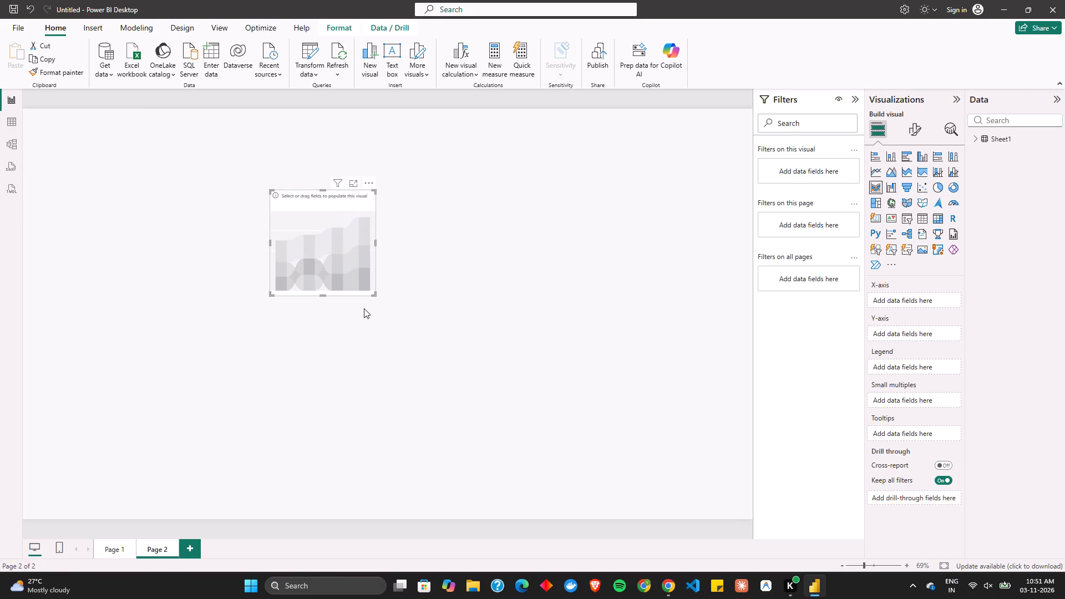
left_click_drag(373, 292, 549, 420)
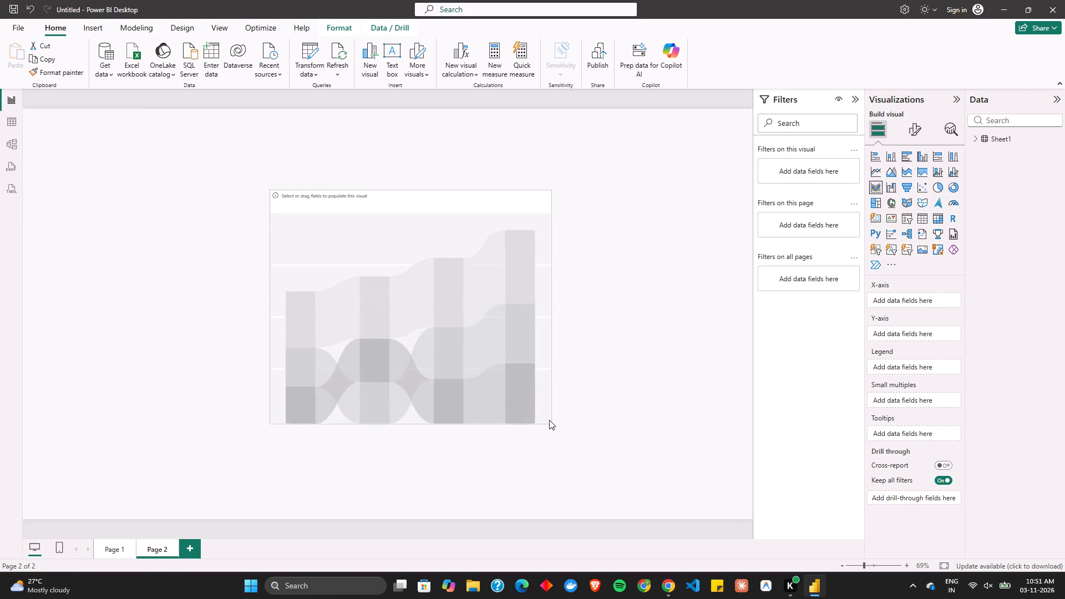
left_click_drag(549, 420, 593, 453)
left_click(637, 387)
left_click(408, 326)
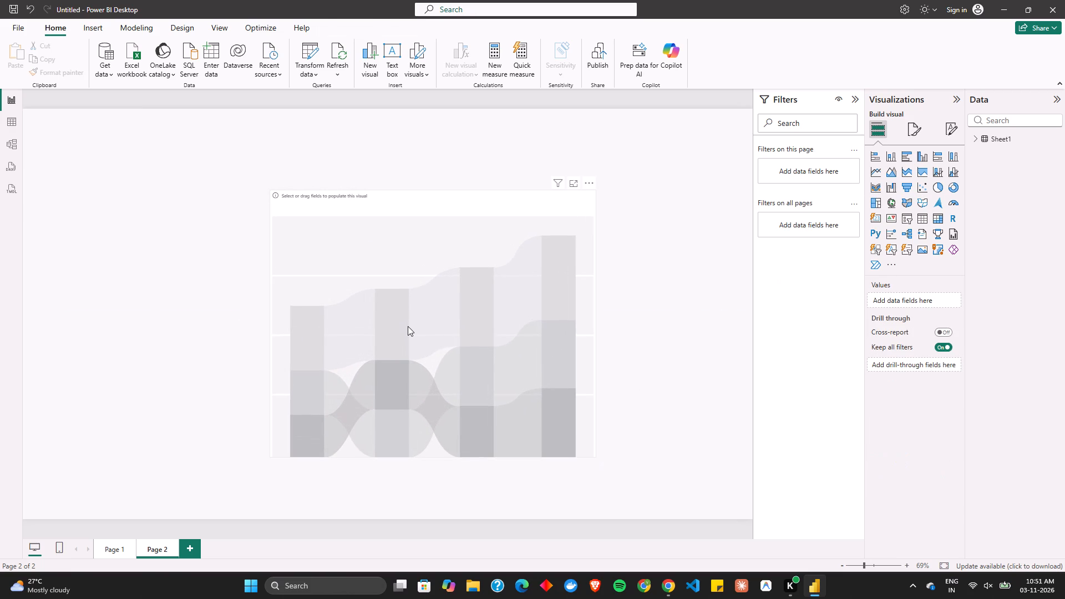
left_click_drag(408, 326, 347, 277)
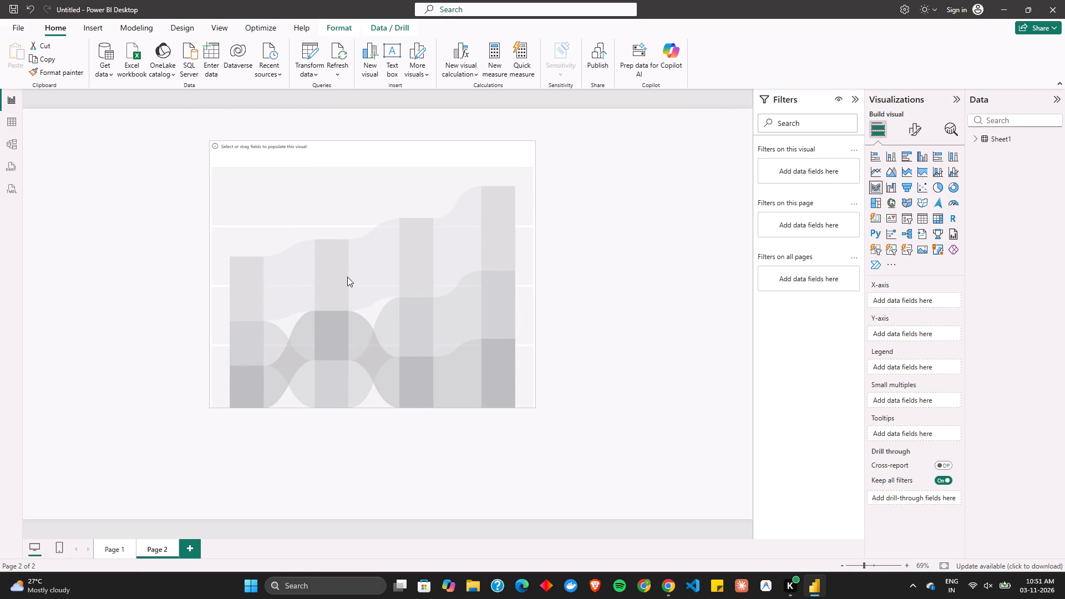
left_click_drag(535, 408, 642, 476)
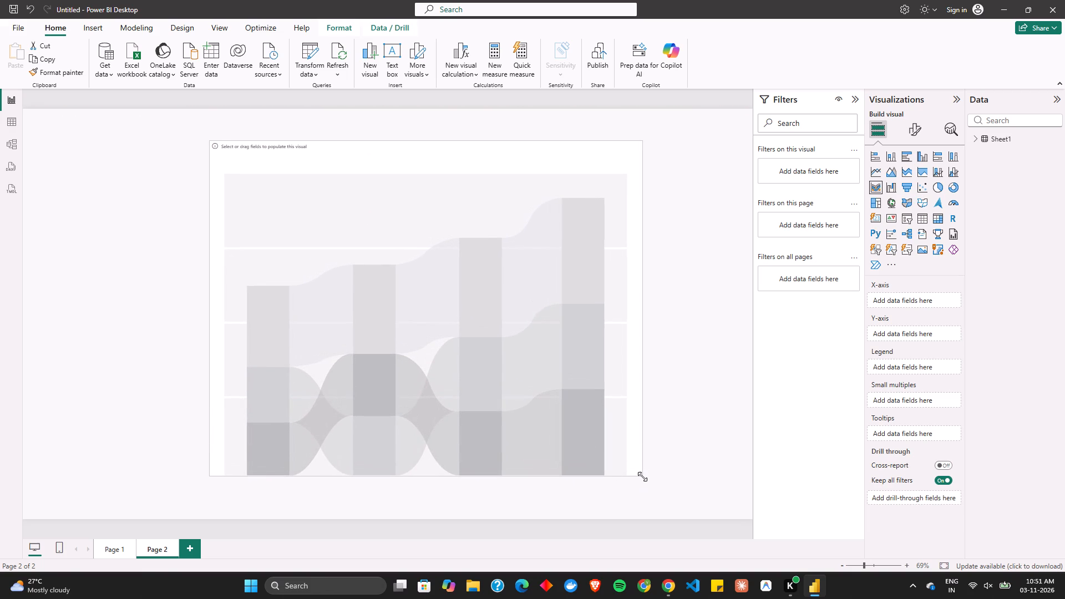
left_click(719, 434)
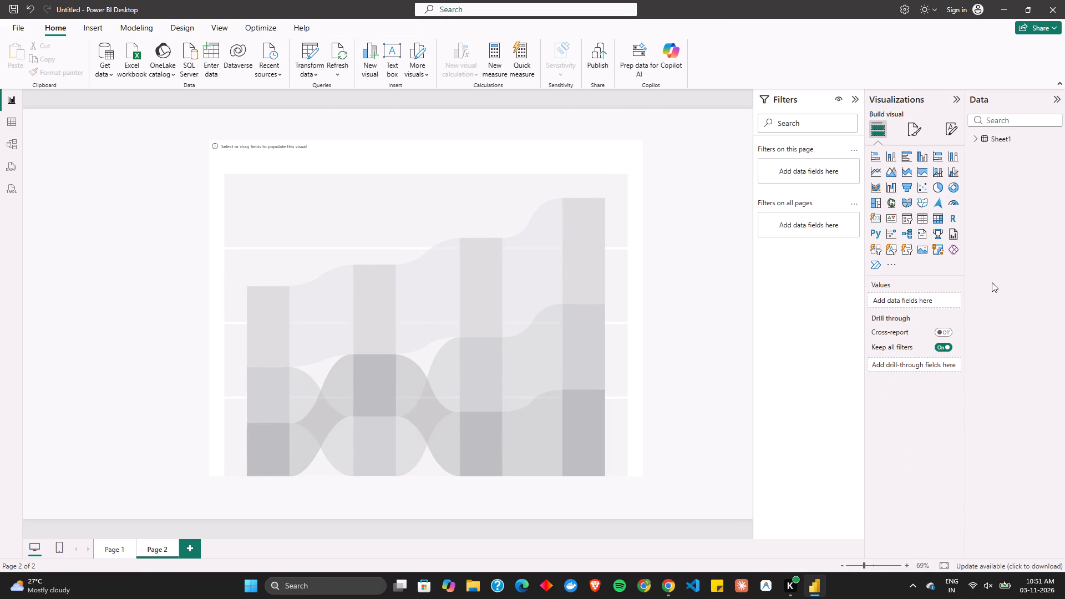
Plot Sheet1's Selling Price on the ribbon chart's Y-axis against the Quarter level of the Order Date hierarchy on the X-axis.
left_click(981, 138)
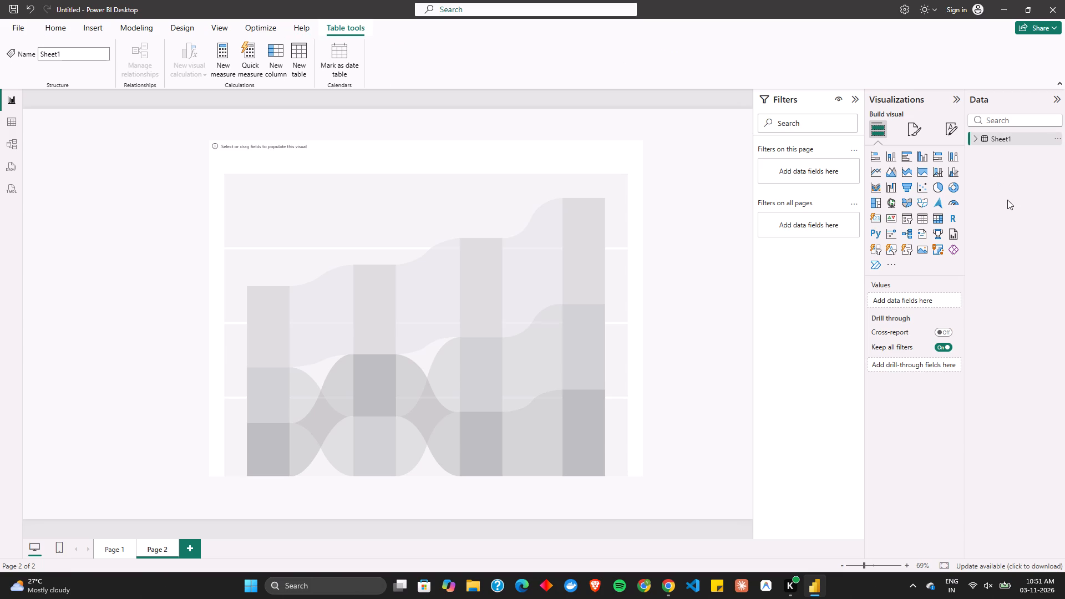
left_click(998, 136)
double_click(998, 136)
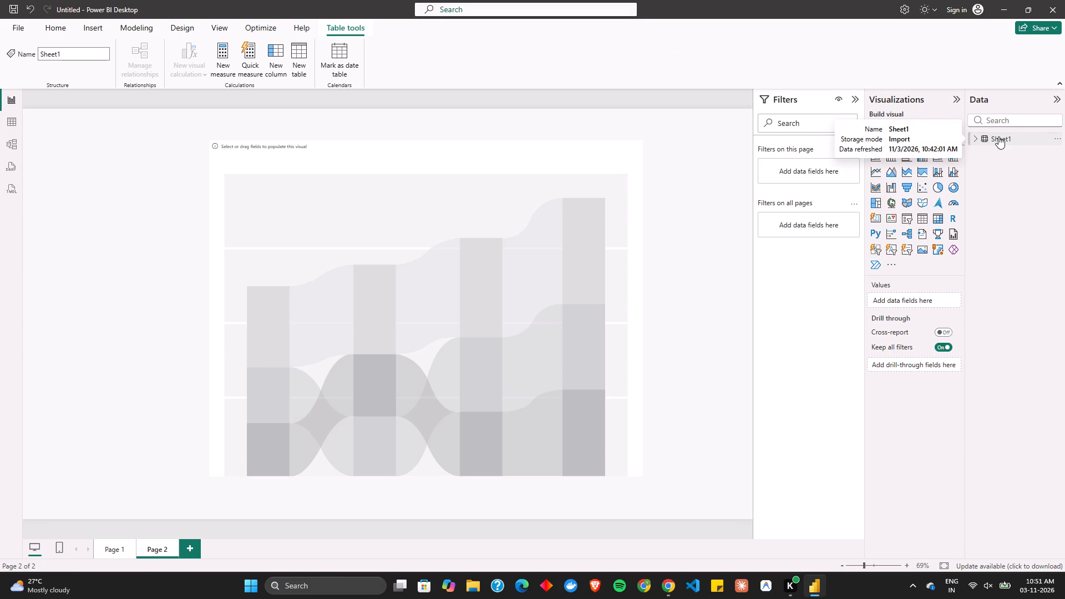
left_click(979, 138)
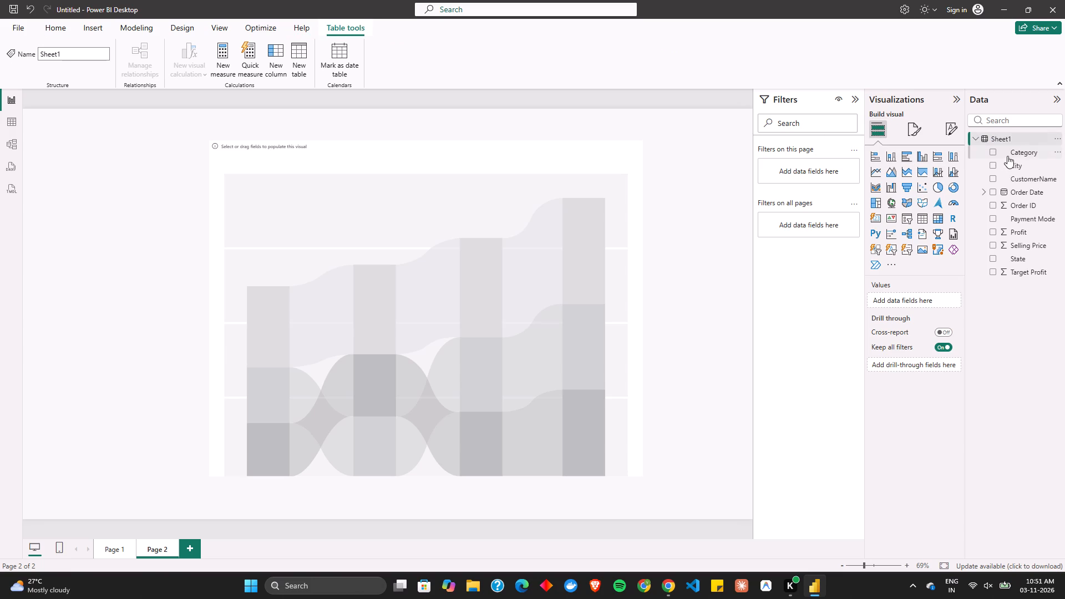
left_click(1017, 191)
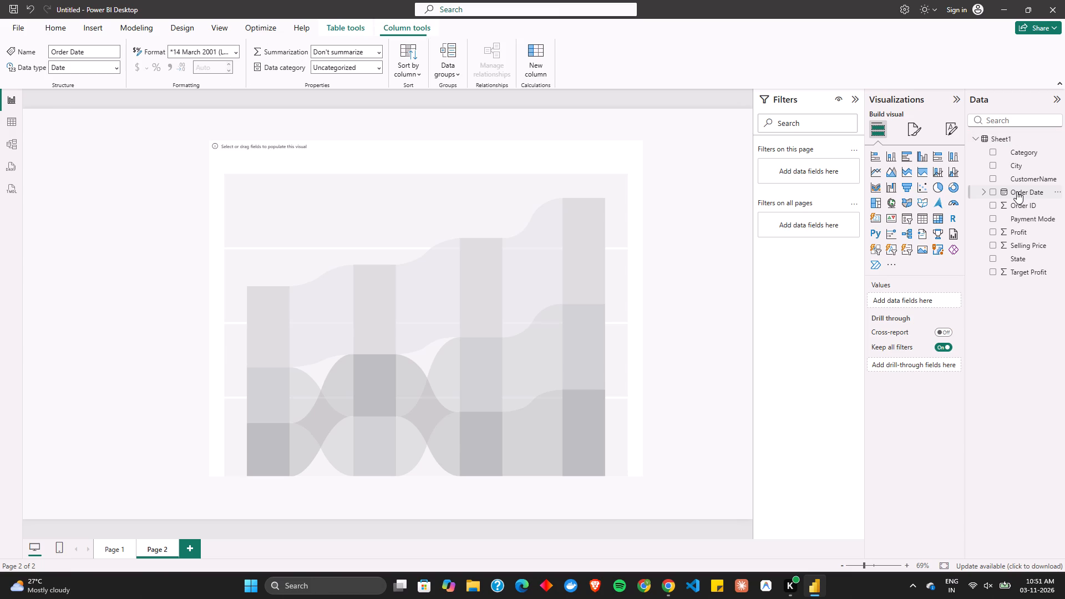
left_click(984, 190)
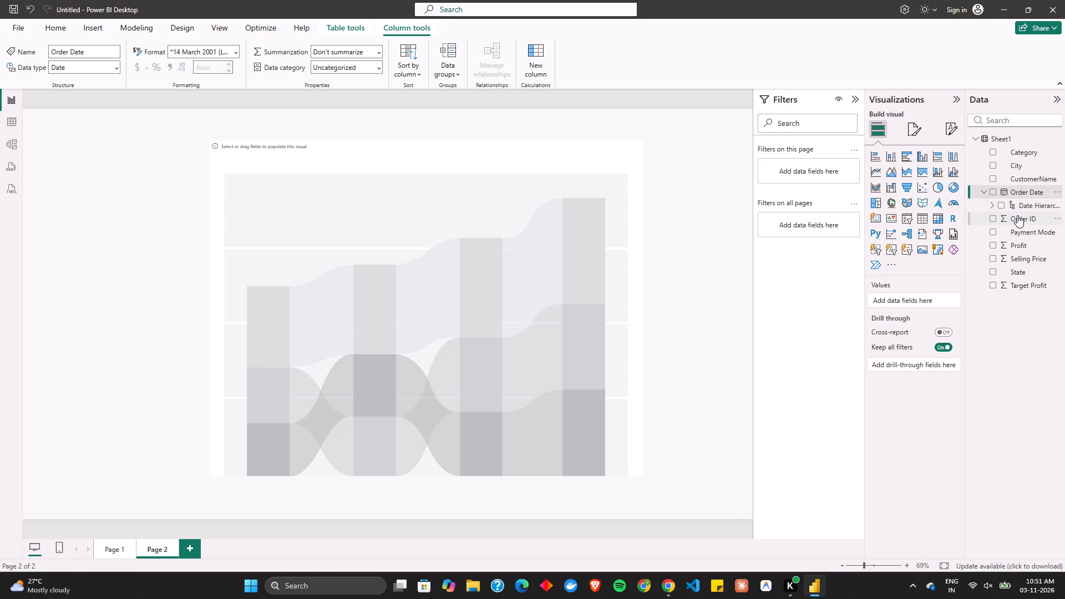
left_click(547, 313)
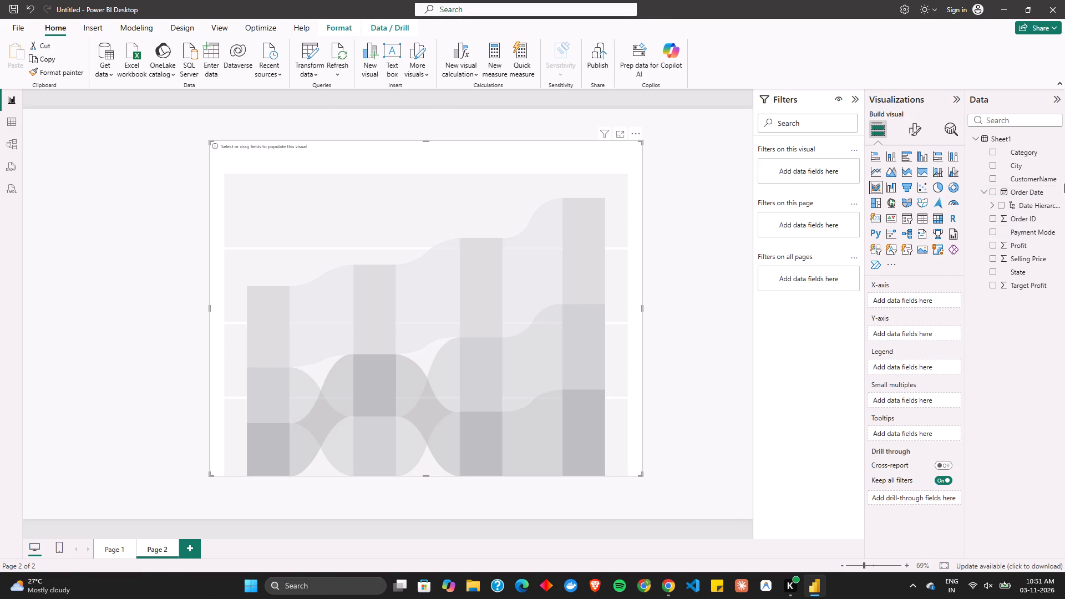
left_click(991, 204)
left_click_drag(1027, 235, 937, 287)
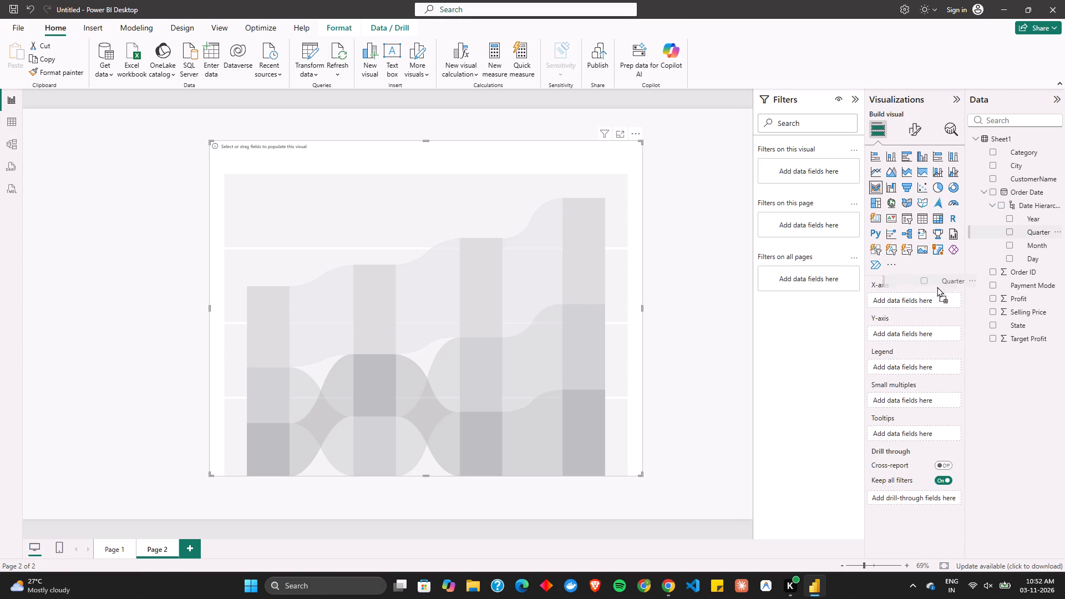
left_click_drag(937, 287, 919, 301)
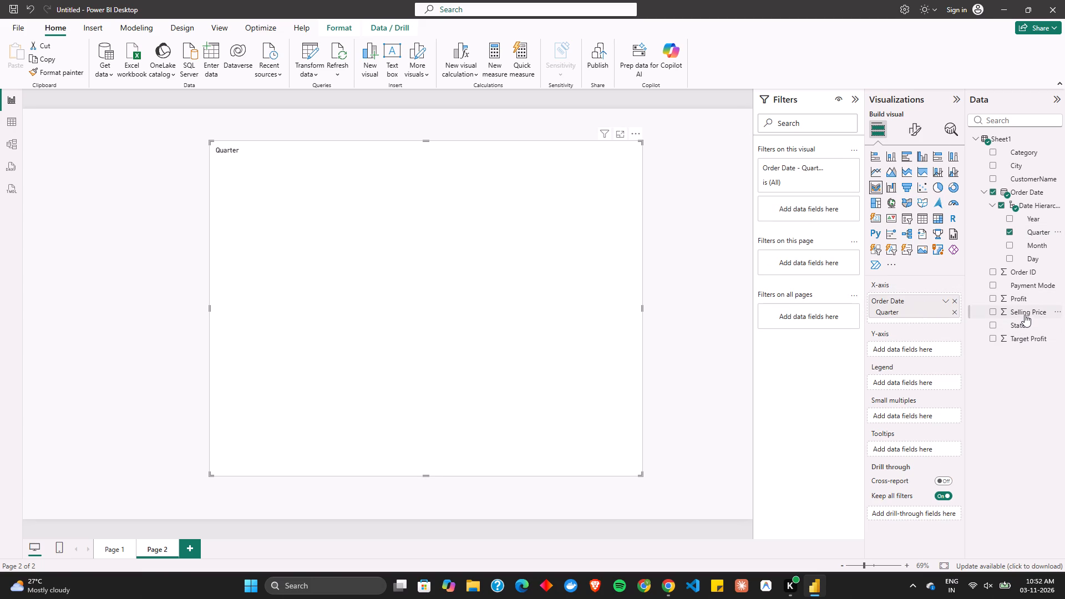
left_click_drag(1026, 312, 930, 349)
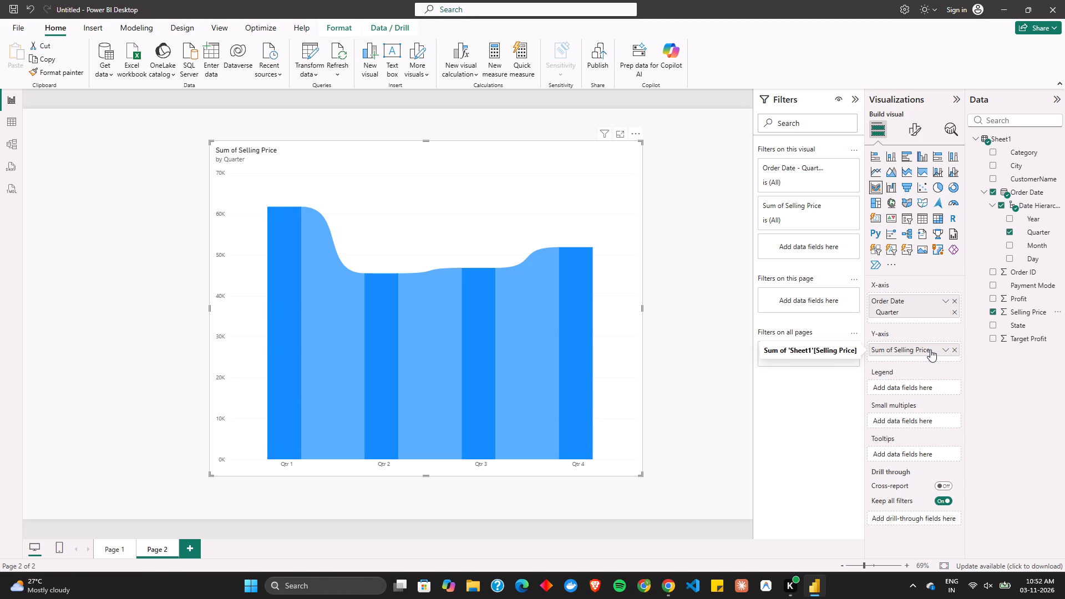
Split the ribbon chart by Category using it as the legend, and try highlighting the Furniture ribbon at Qtr 3.
scroll(642, 276, "down", 2)
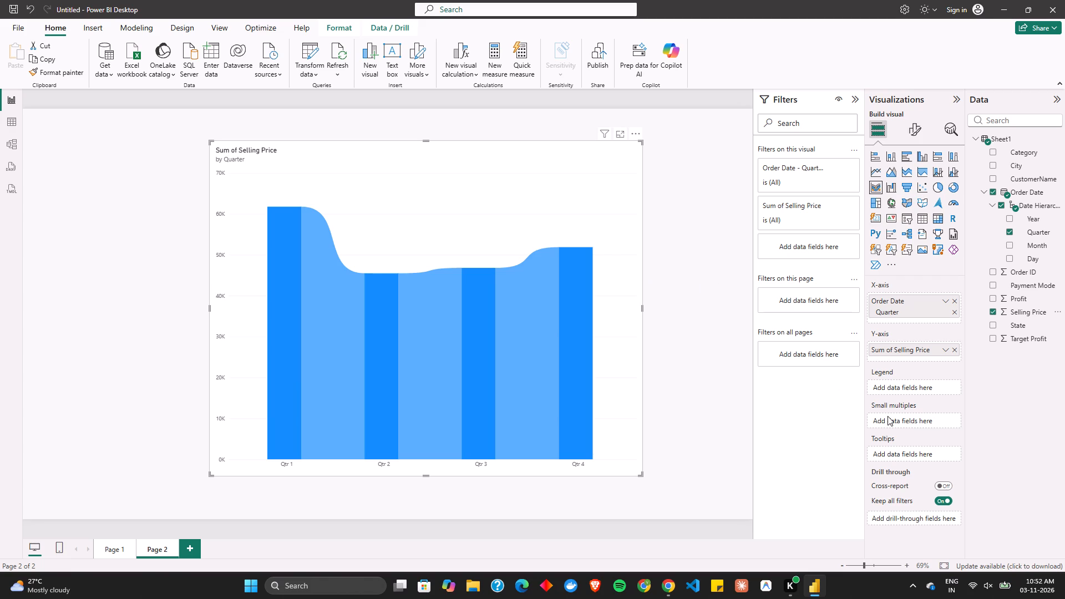
scroll(920, 436, "down", 1)
left_click_drag(1023, 151, 919, 385)
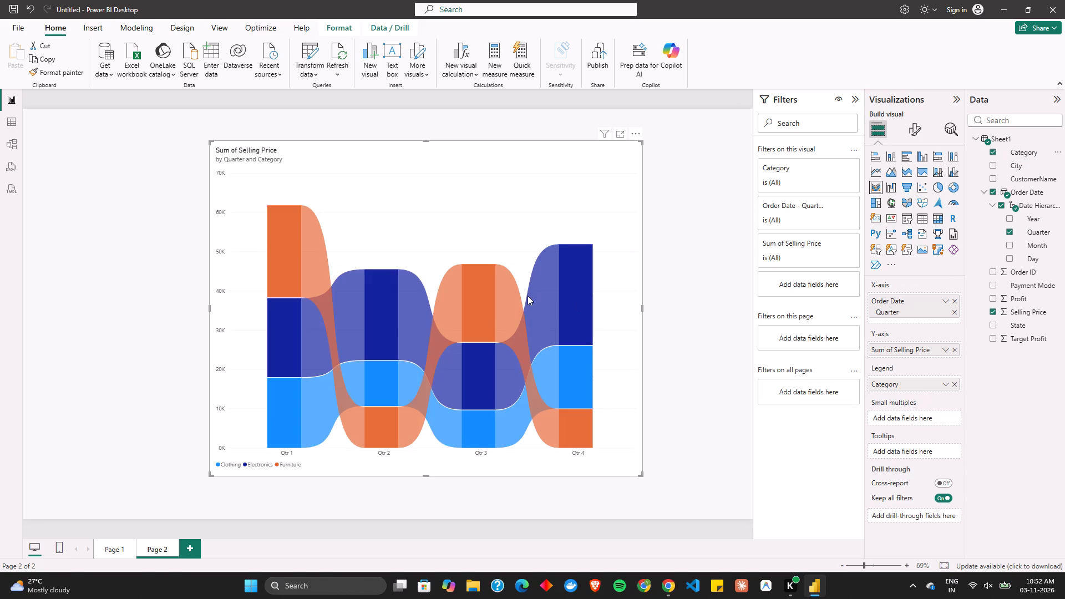
left_click(470, 318)
left_click(470, 318)
left_click(486, 242)
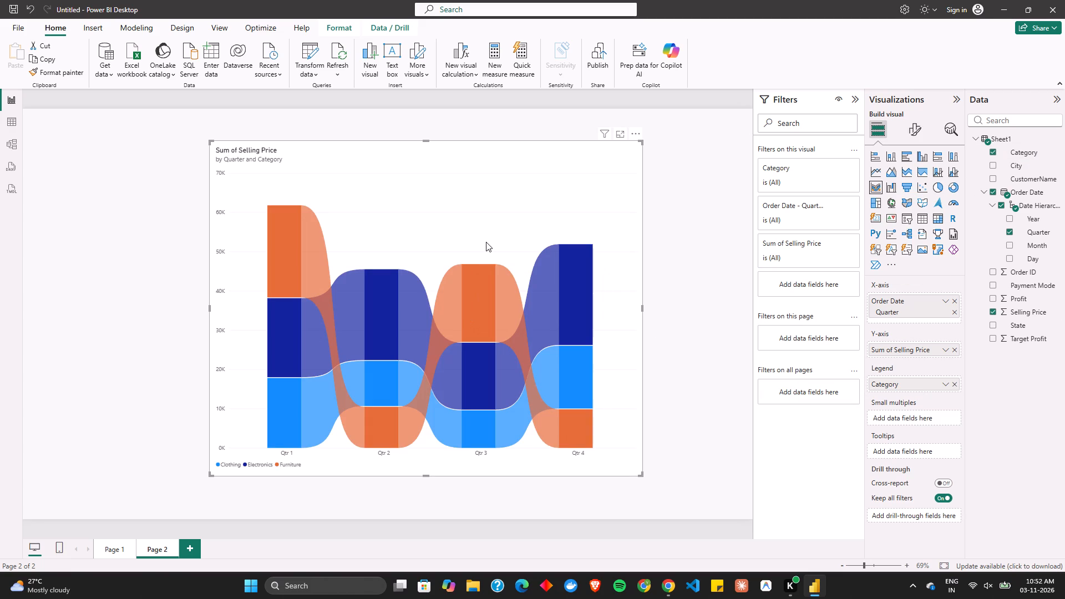
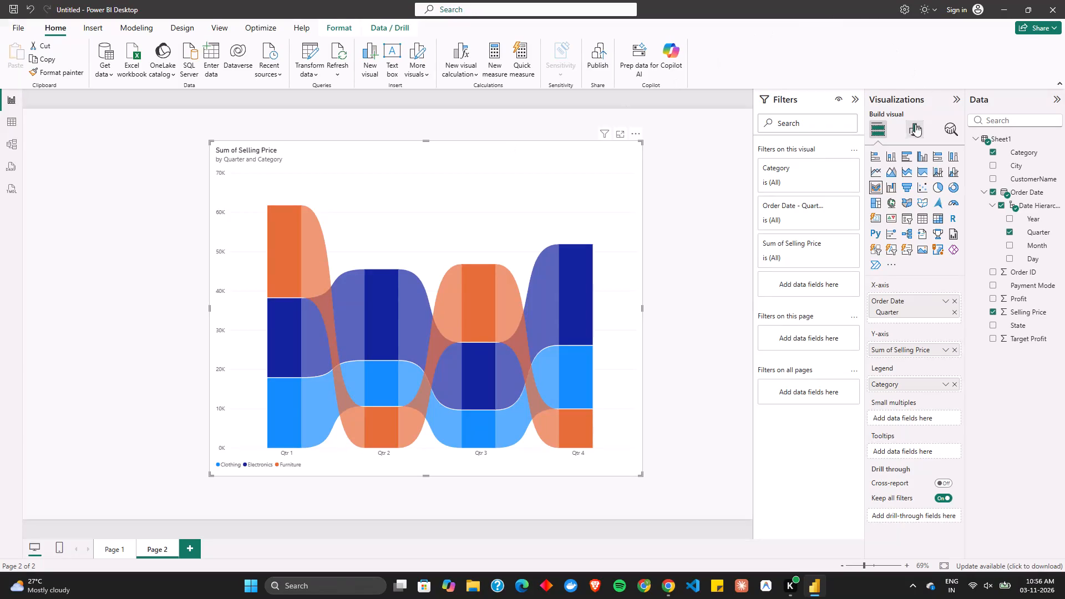
Recolor the ribbon chart's X-axis value labels, trying the light blue theme color and settling on black.
left_click(911, 128)
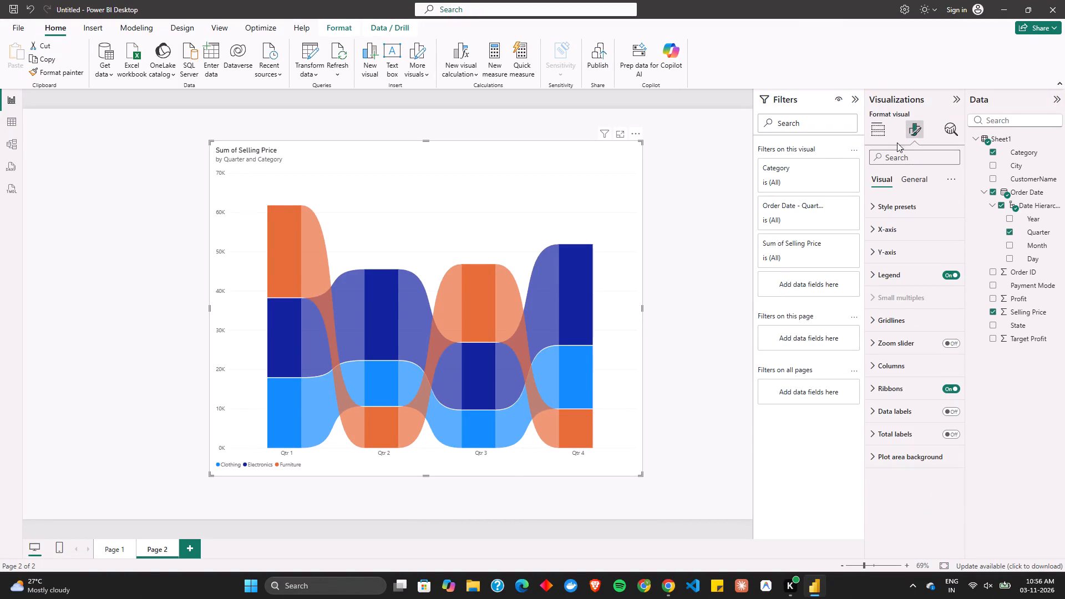
left_click(934, 205)
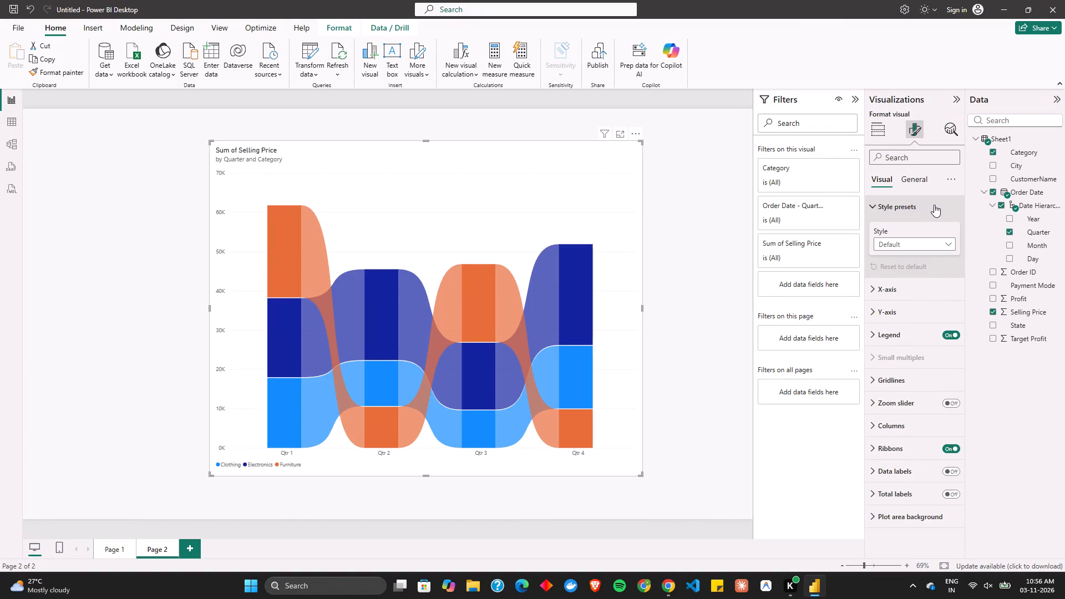
left_click(924, 206)
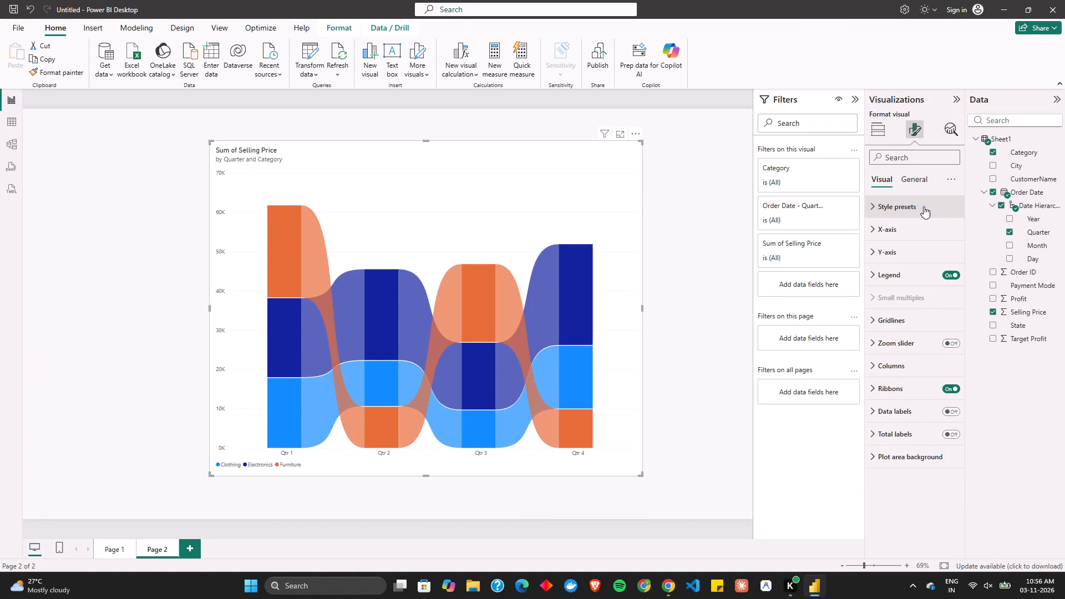
left_click(917, 222)
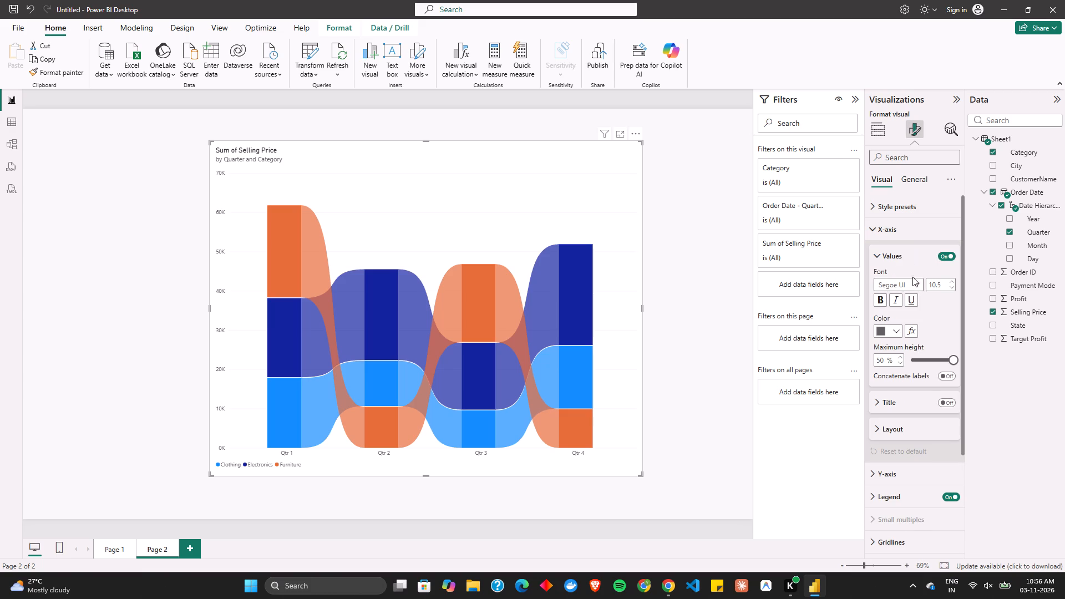
left_click(892, 332)
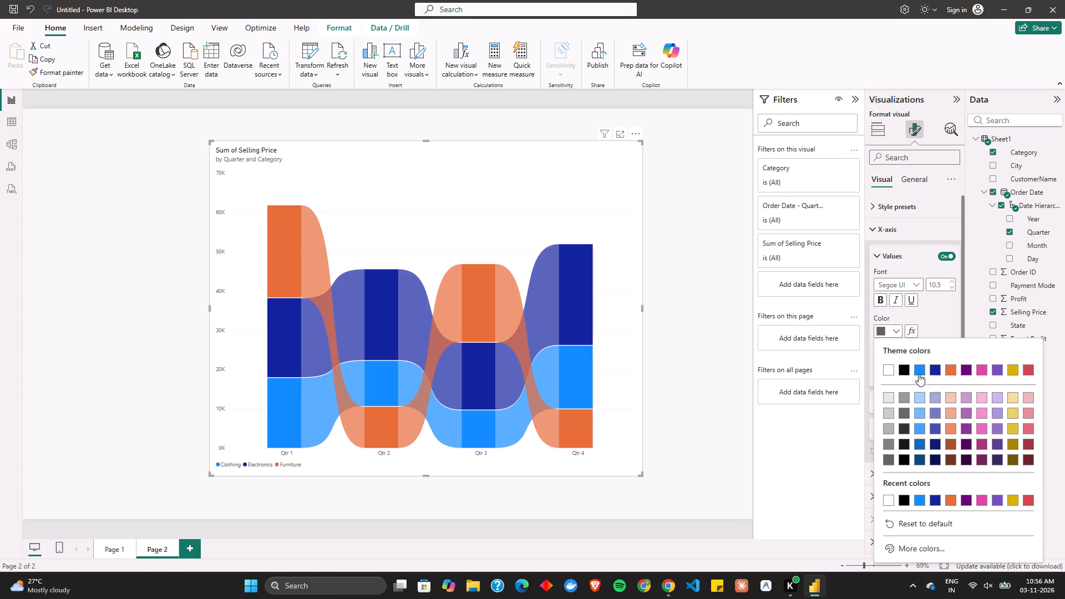
left_click(917, 373)
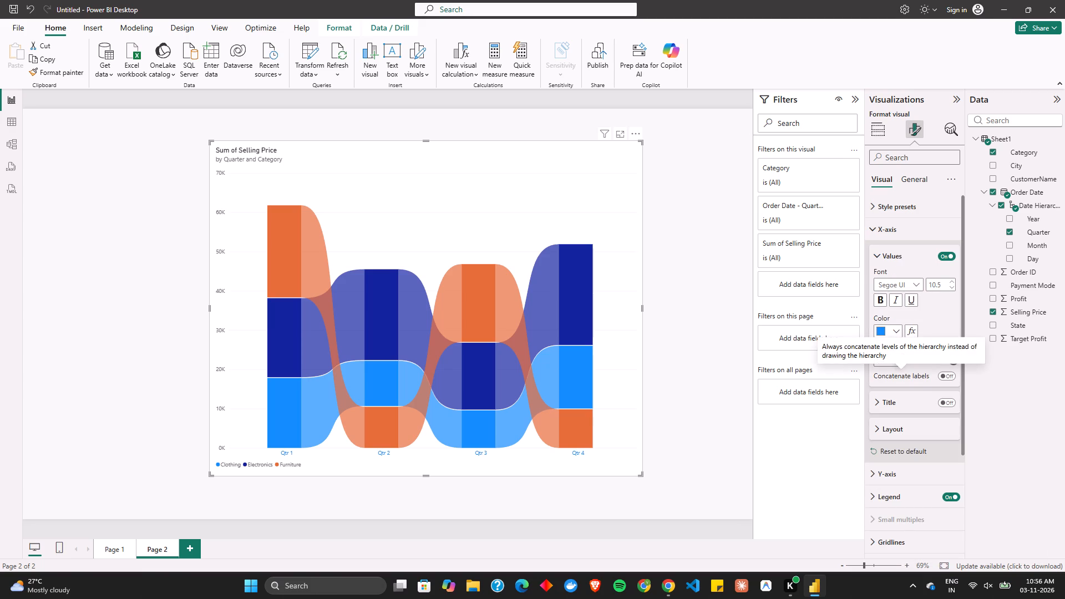
left_click(897, 334)
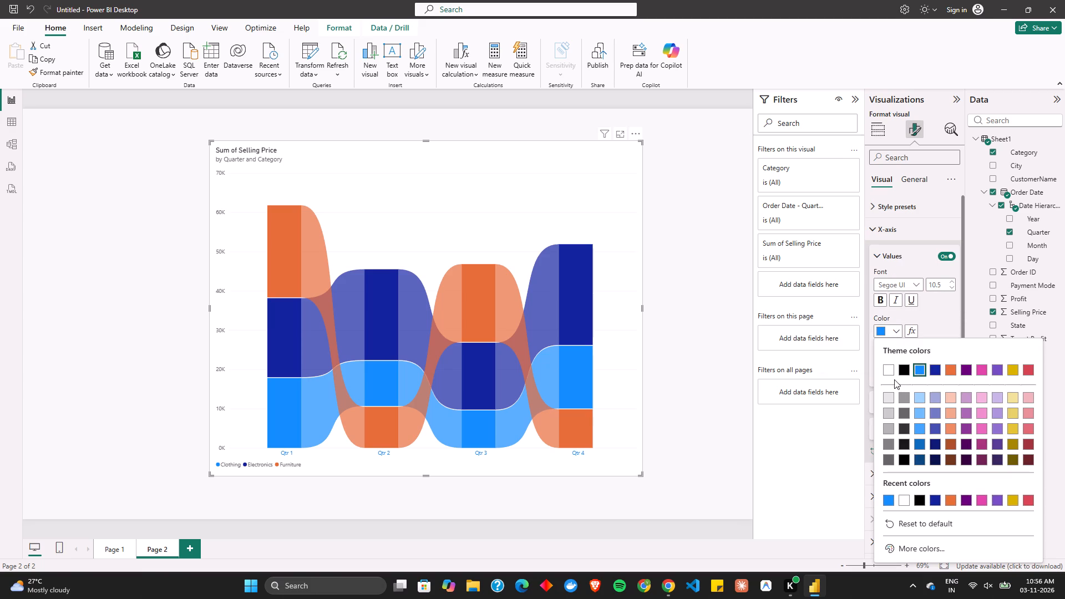
left_click(898, 369)
left_click(900, 370)
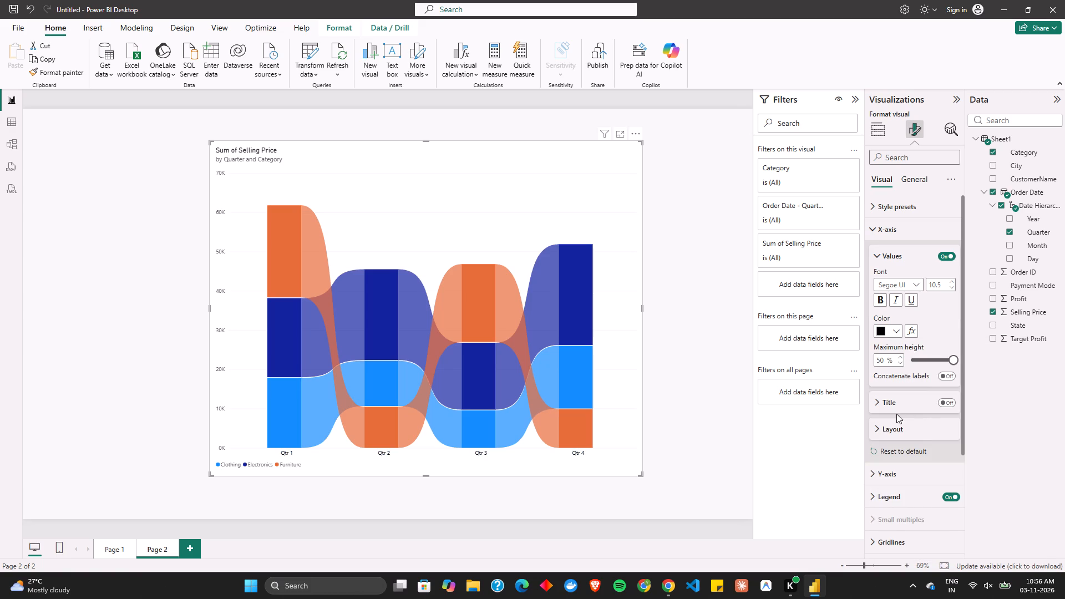
left_click(898, 258)
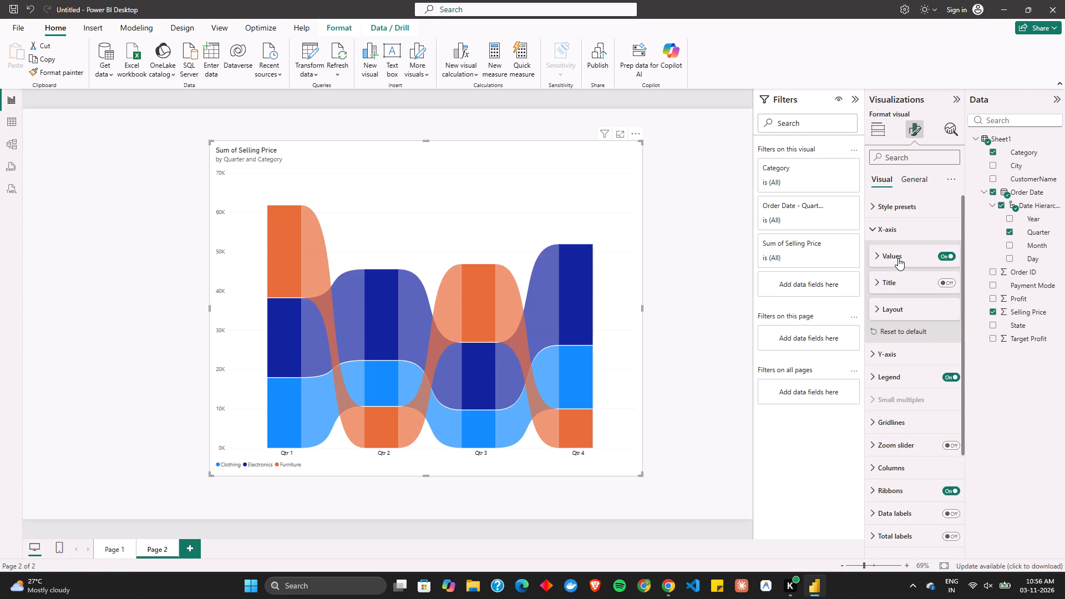
left_click(901, 231)
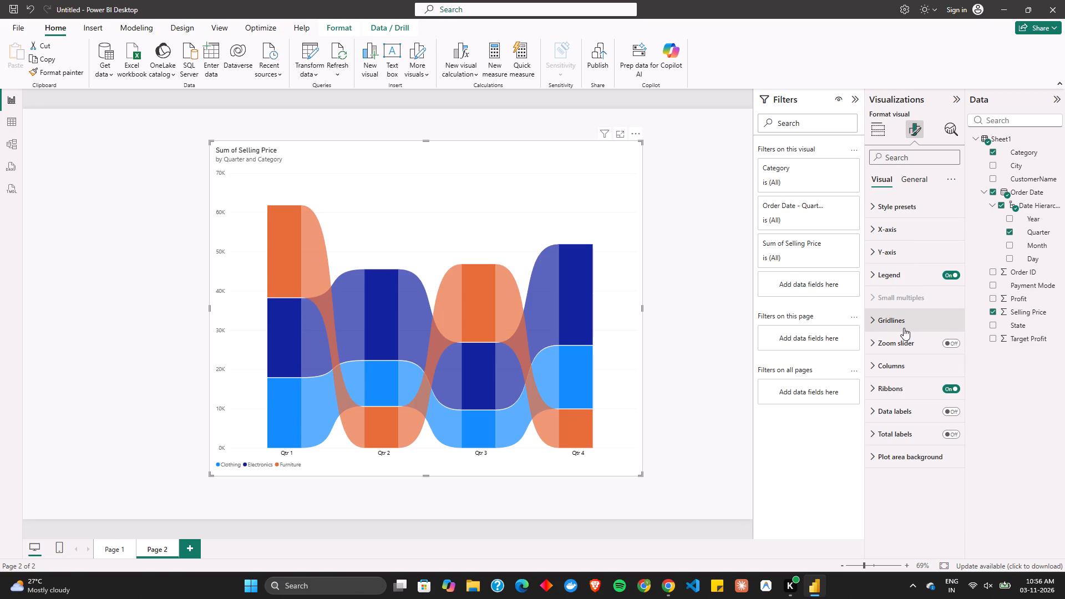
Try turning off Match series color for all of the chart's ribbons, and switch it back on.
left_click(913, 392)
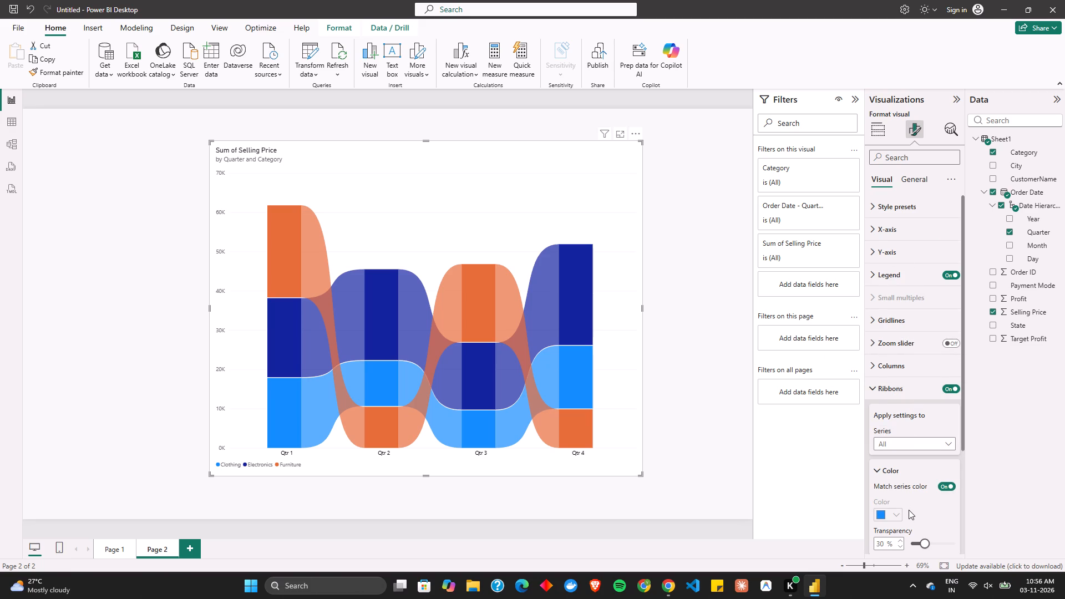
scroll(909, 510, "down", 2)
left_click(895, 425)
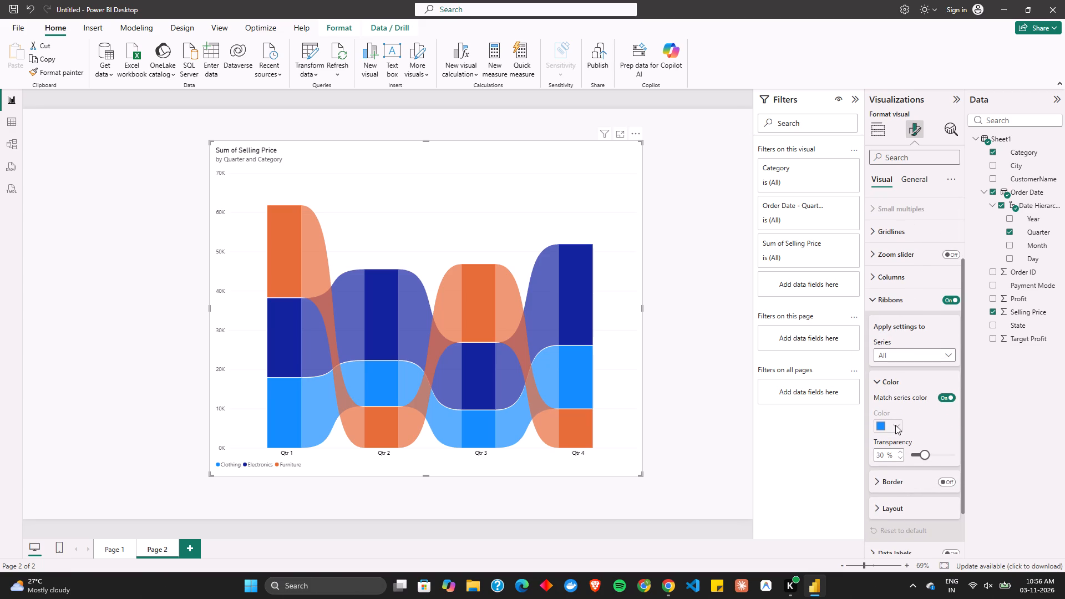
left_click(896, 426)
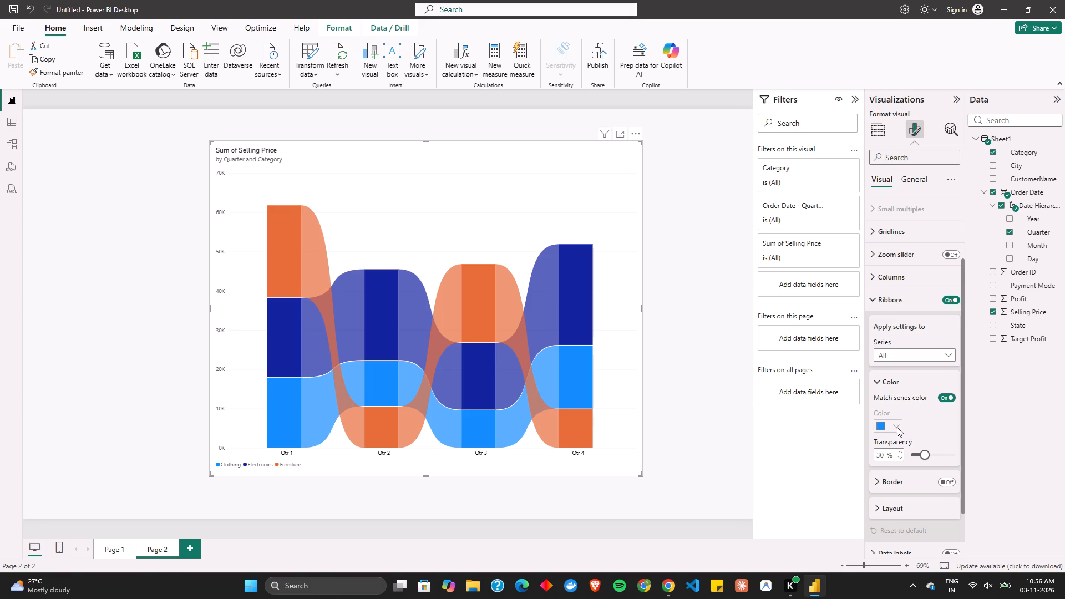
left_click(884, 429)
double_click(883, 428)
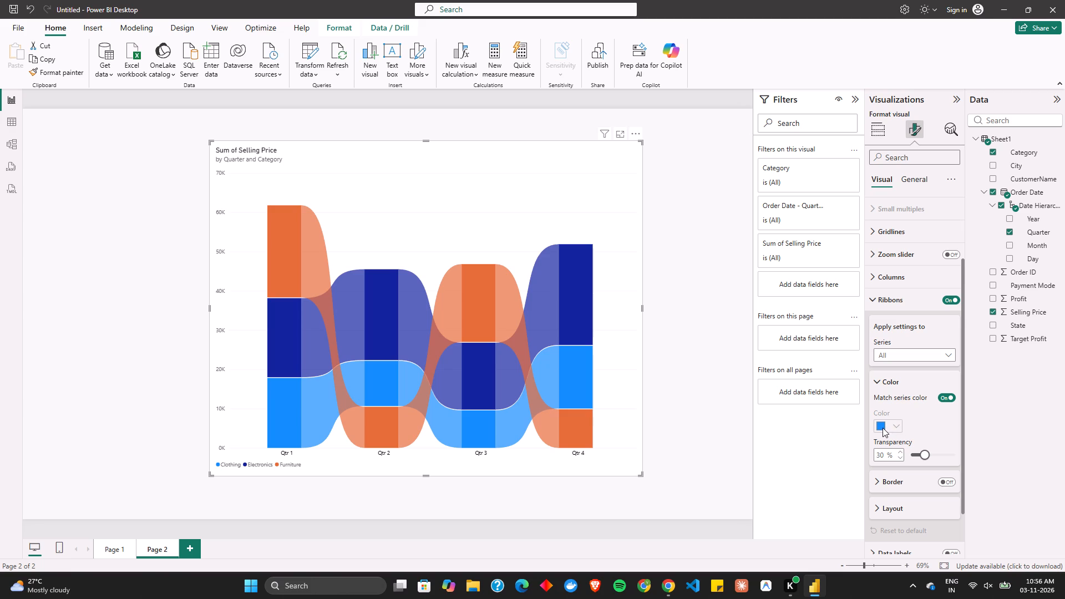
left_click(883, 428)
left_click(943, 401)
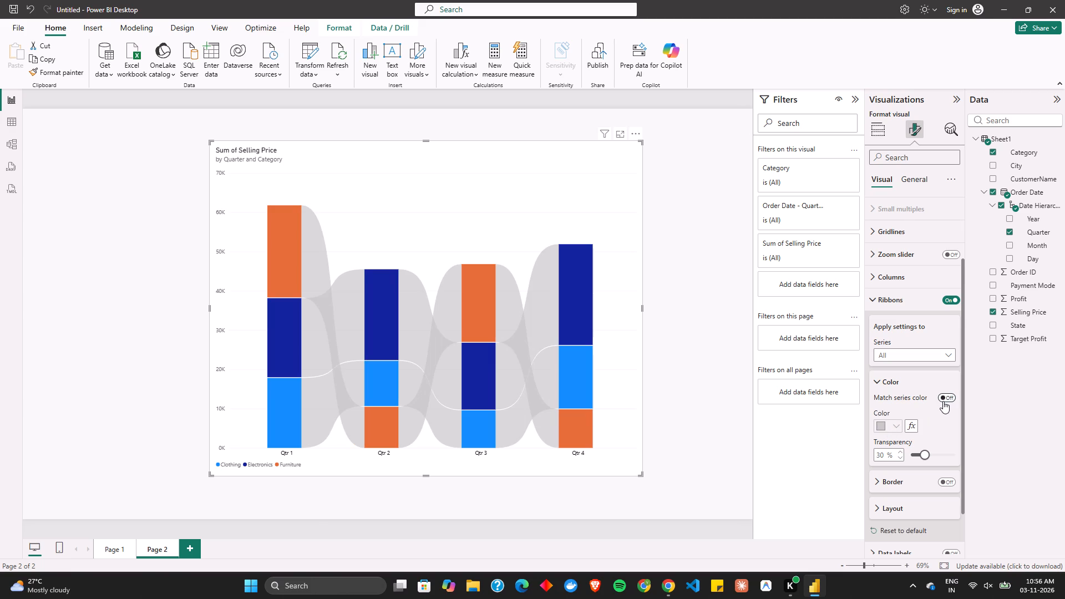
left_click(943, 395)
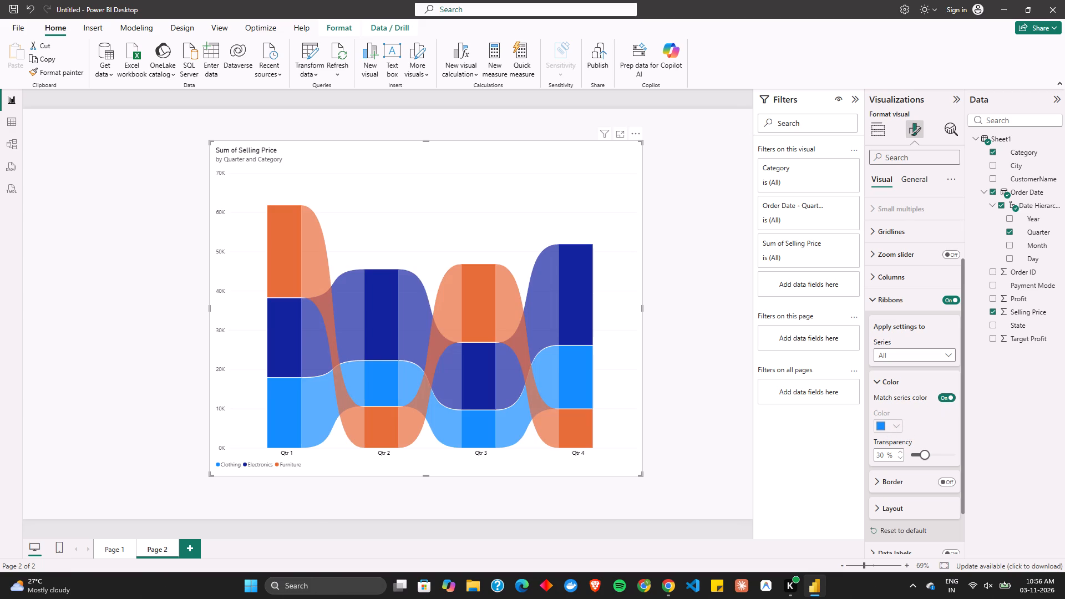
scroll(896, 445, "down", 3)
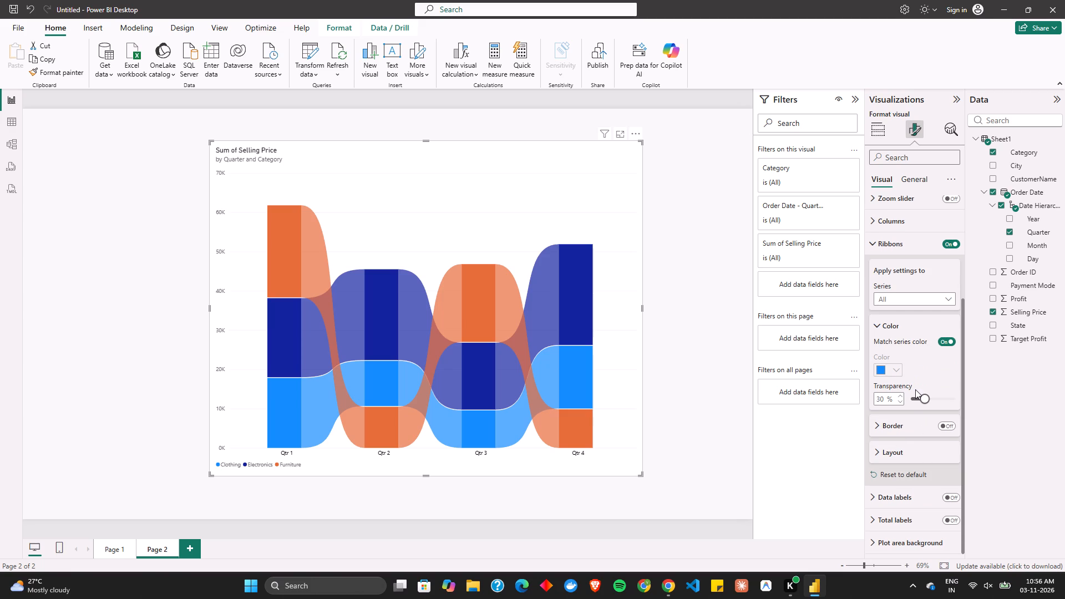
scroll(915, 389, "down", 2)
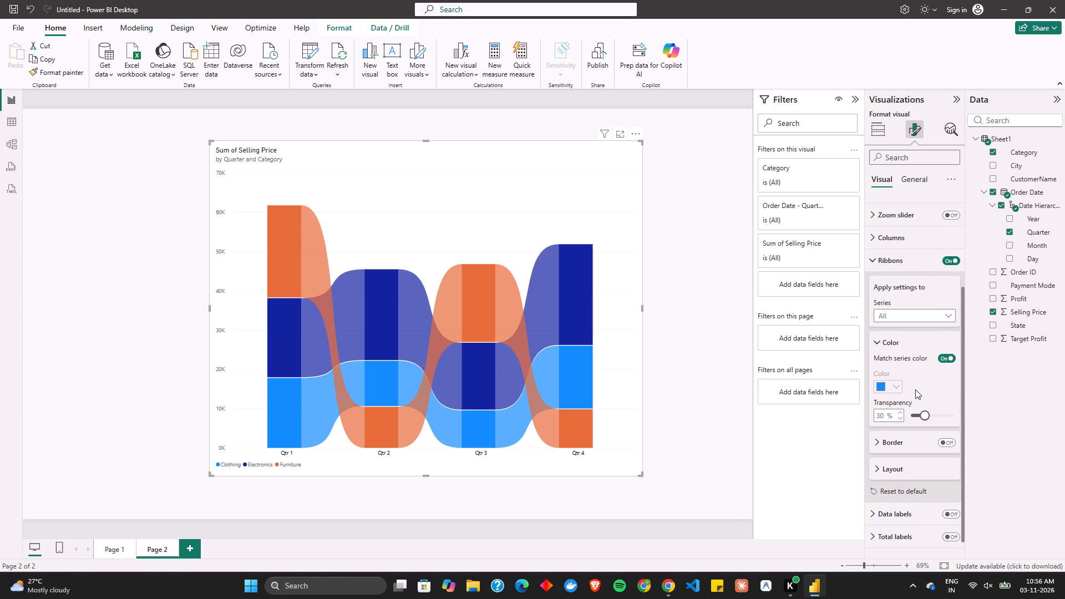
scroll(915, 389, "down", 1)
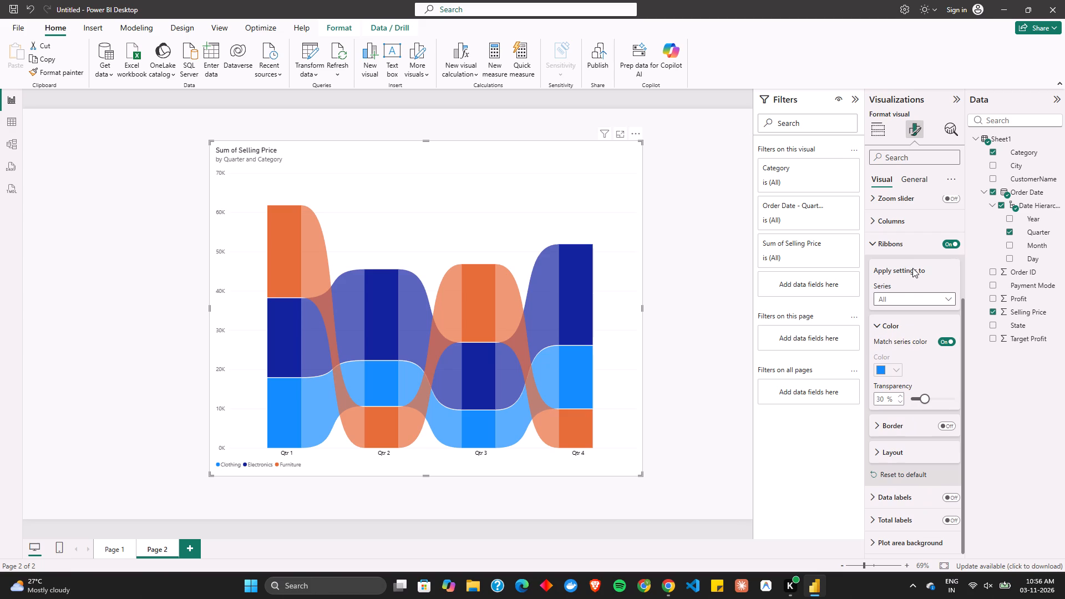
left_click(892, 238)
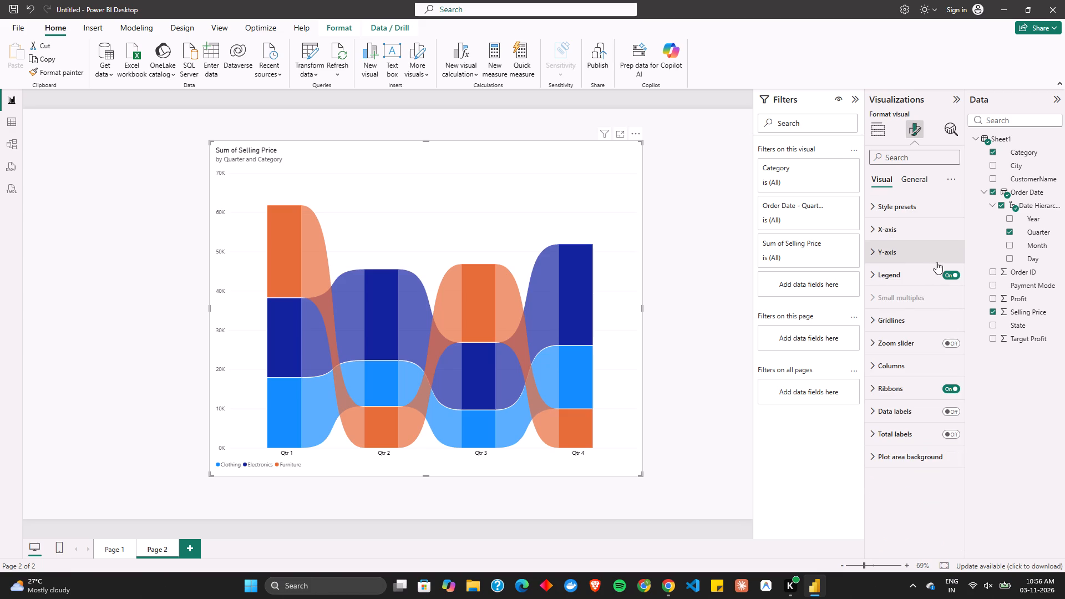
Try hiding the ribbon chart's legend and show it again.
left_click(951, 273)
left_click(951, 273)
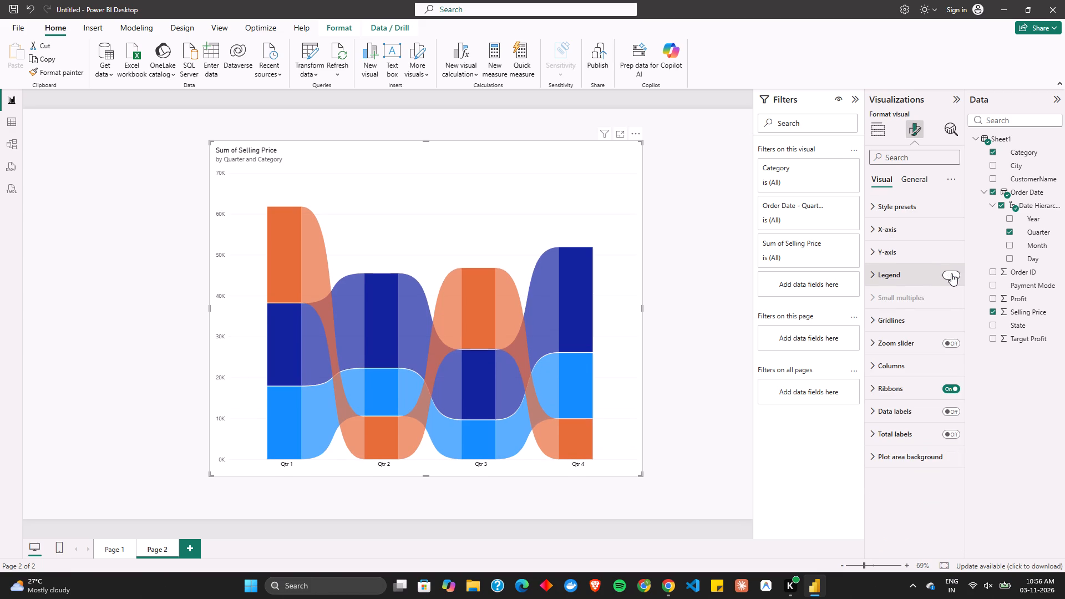
Turn on the ribbon chart's zoom slider.
left_click(952, 346)
left_click(952, 346)
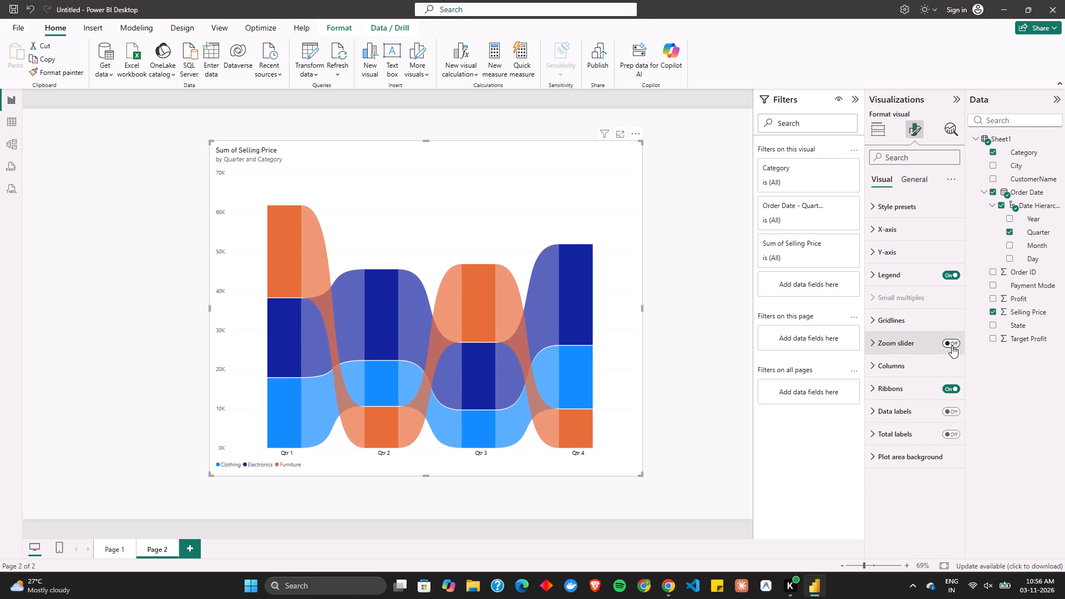
left_click(952, 346)
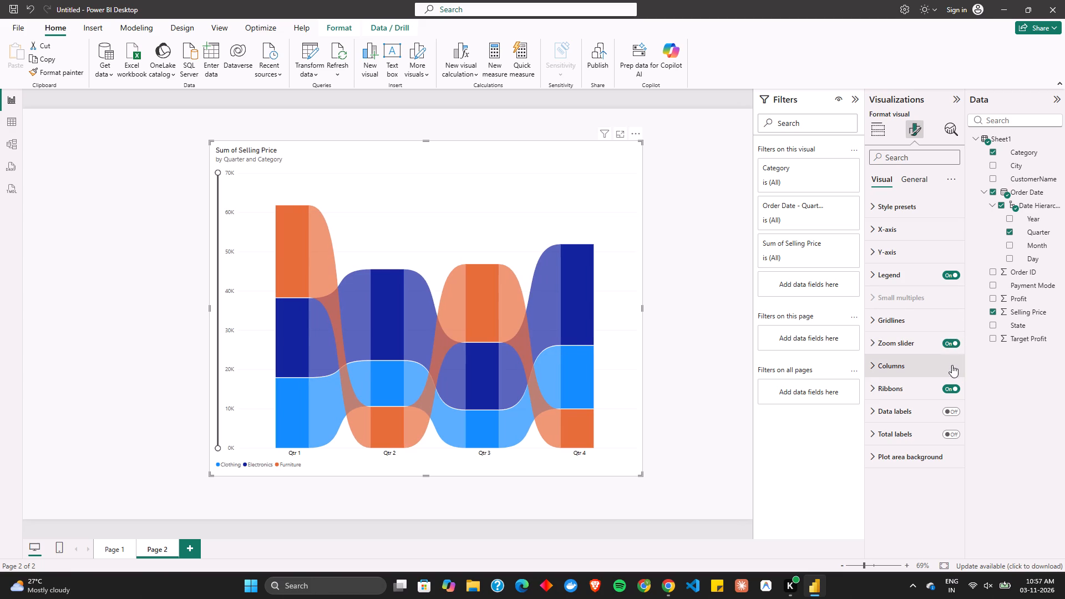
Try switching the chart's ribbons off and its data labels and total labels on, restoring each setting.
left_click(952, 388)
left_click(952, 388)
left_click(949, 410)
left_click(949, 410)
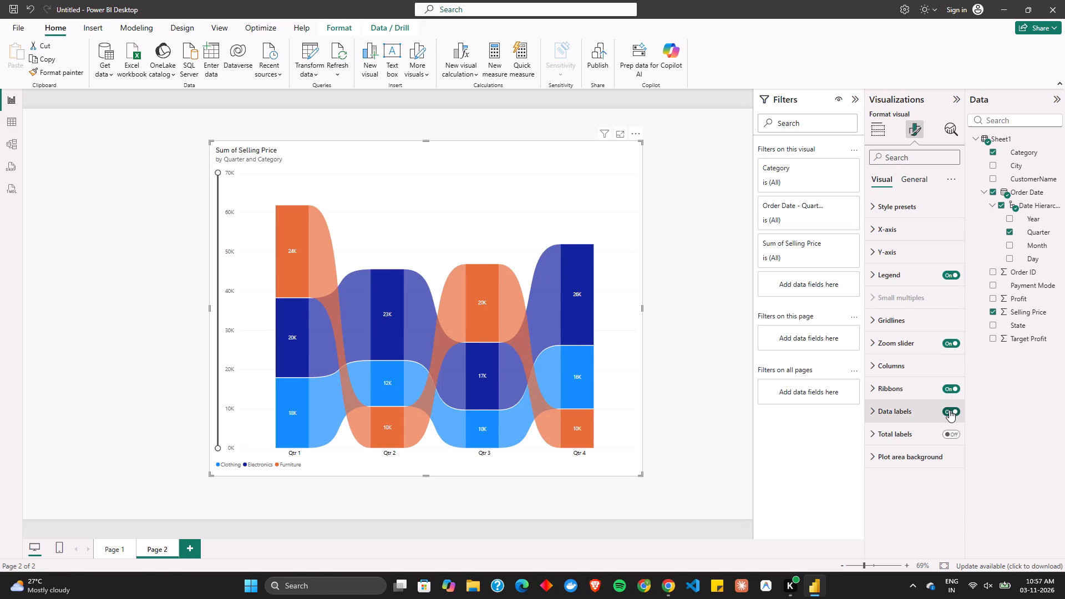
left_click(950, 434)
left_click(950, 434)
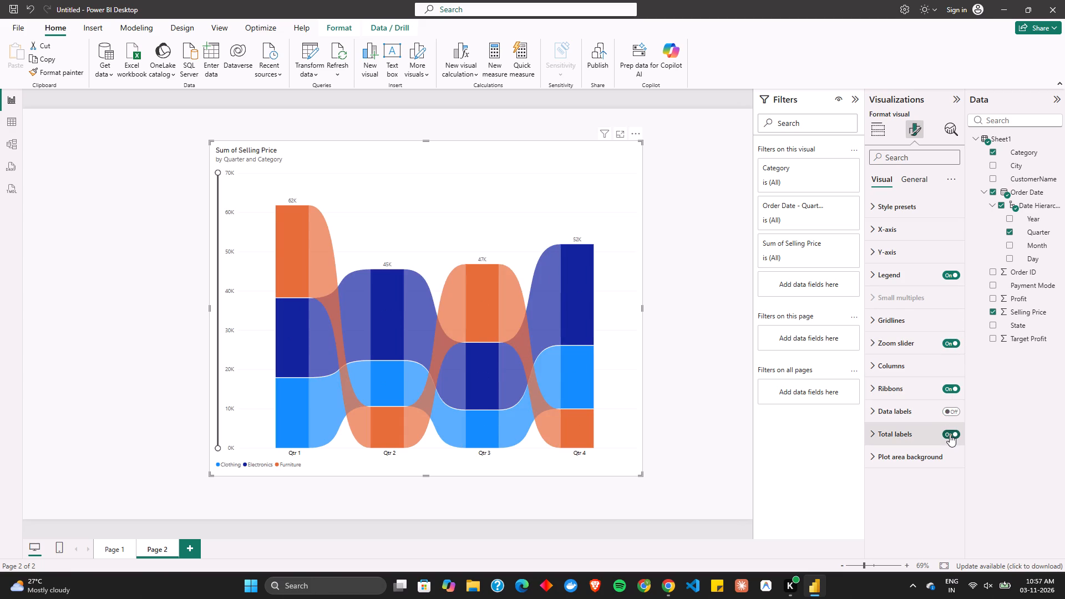
Apply column formatting to the Electronics series and choose the dark blue theme color for it.
left_click(937, 372)
scroll(908, 450, "down", 1)
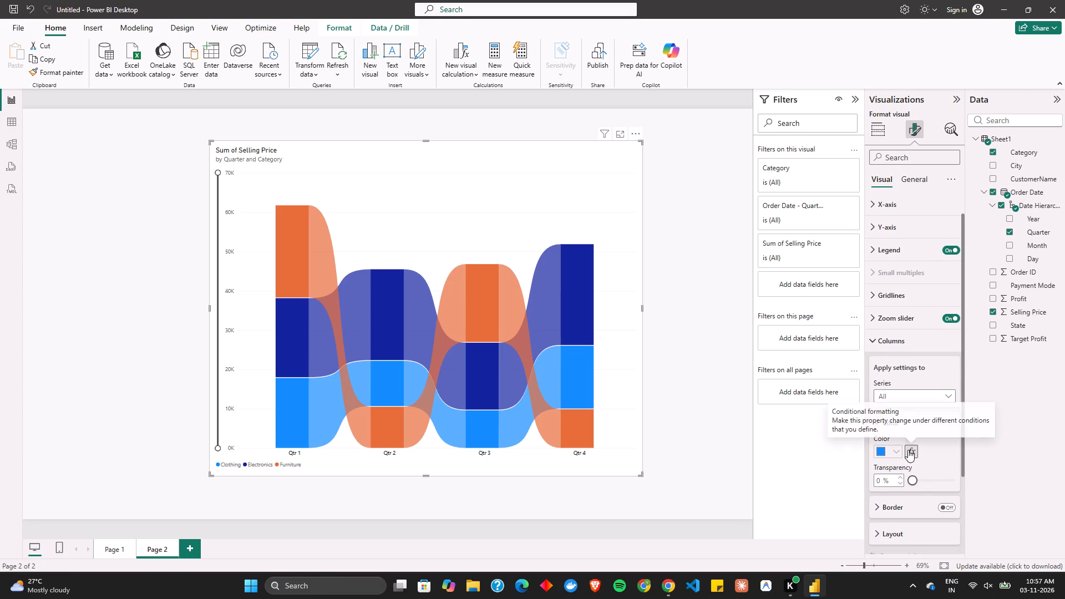
scroll(917, 435, "down", 1)
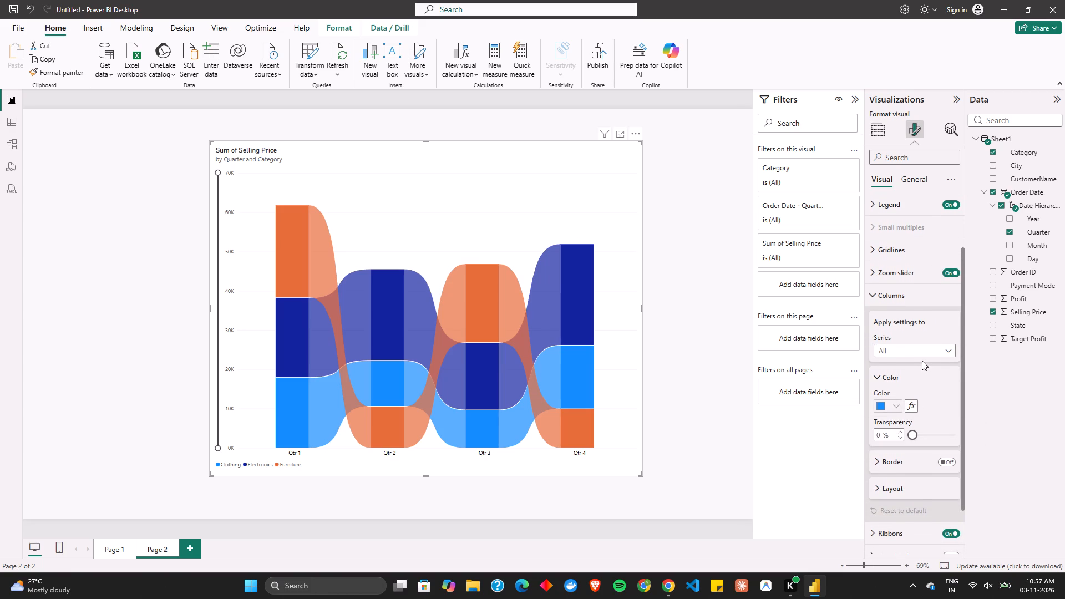
left_click(922, 356)
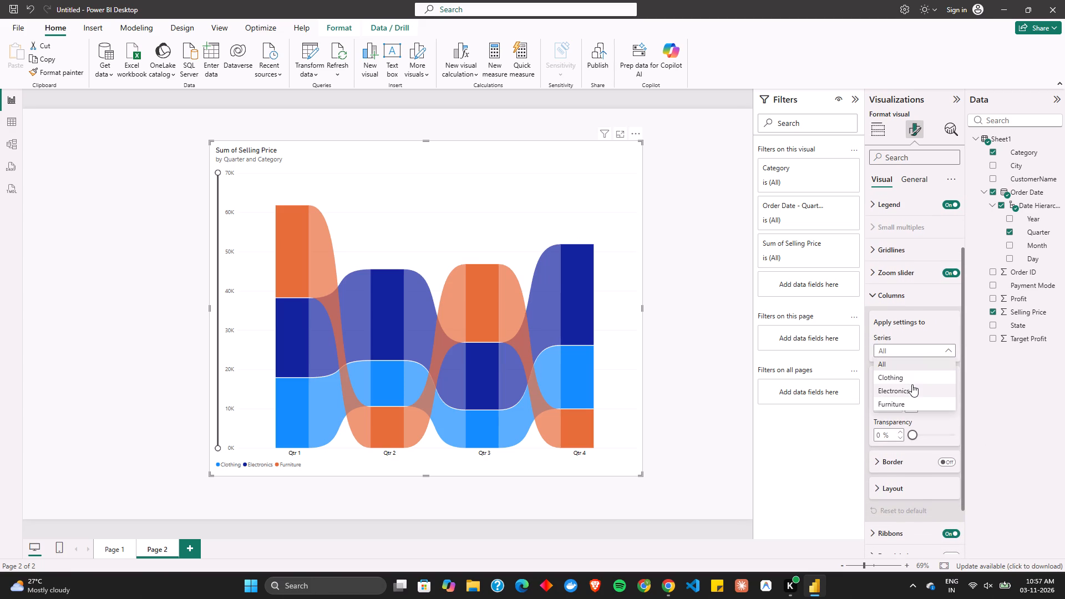
scroll(912, 384, "down", 1)
left_click(924, 371)
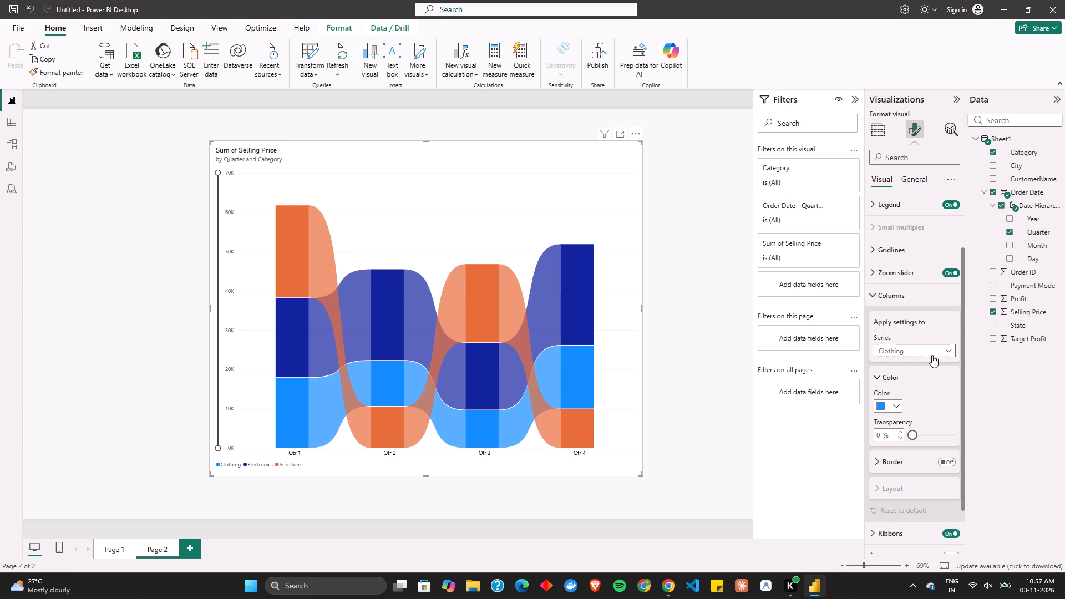
left_click(933, 352)
left_click(924, 385)
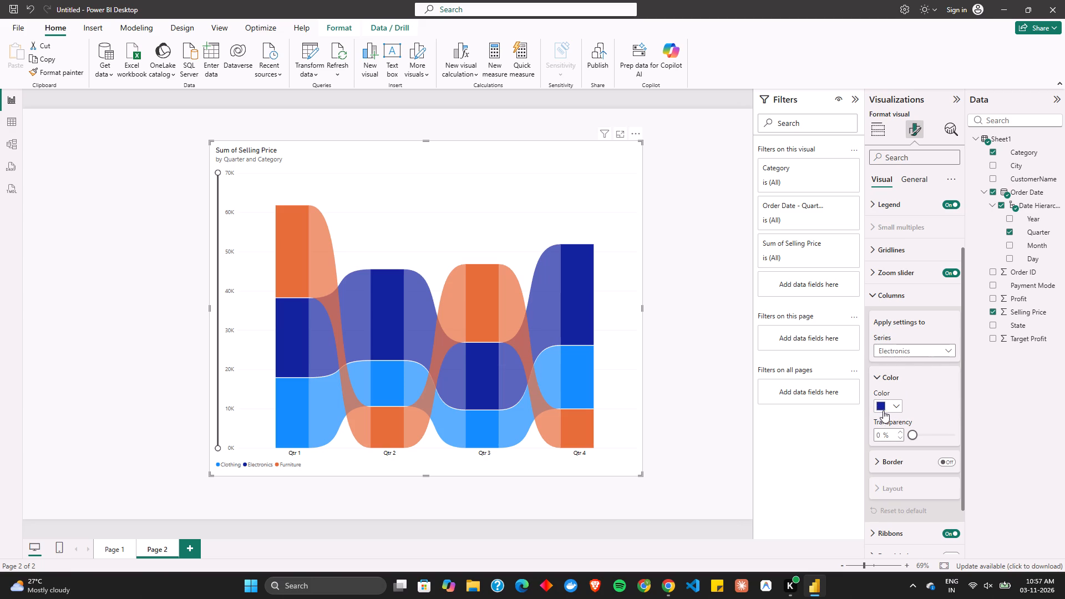
left_click(893, 409)
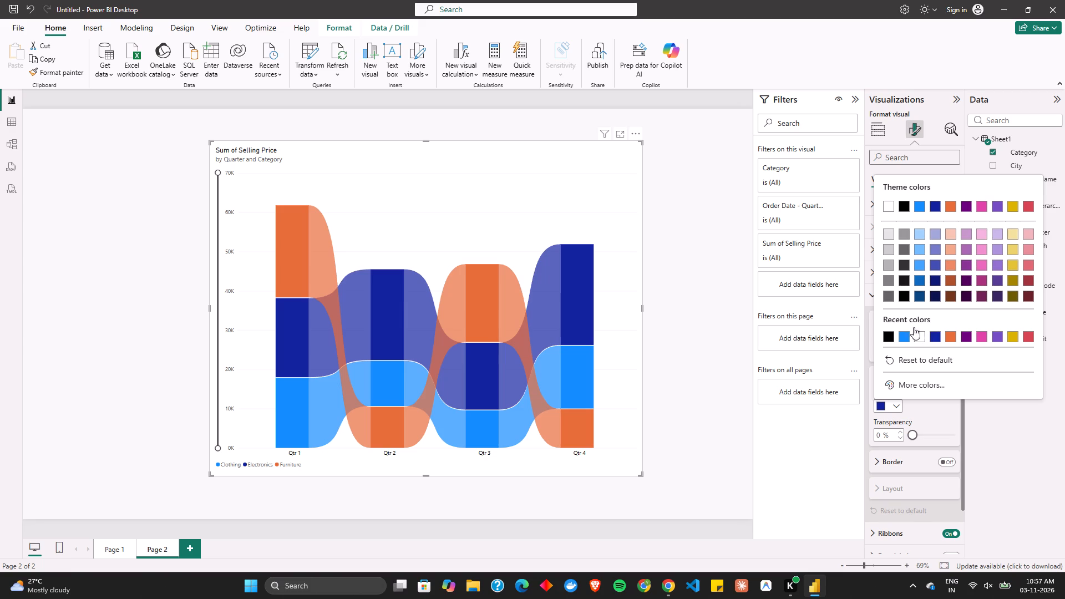
left_click(936, 205)
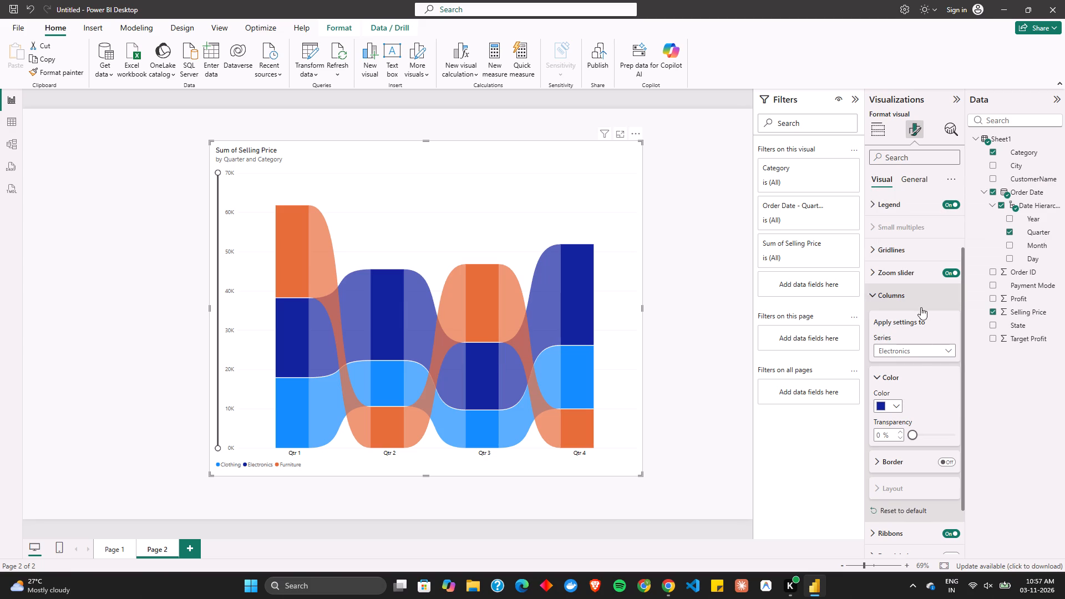
Set the transparency of the Electronics columns to 82%.
left_click_drag(915, 429, 976, 440)
left_click(946, 434)
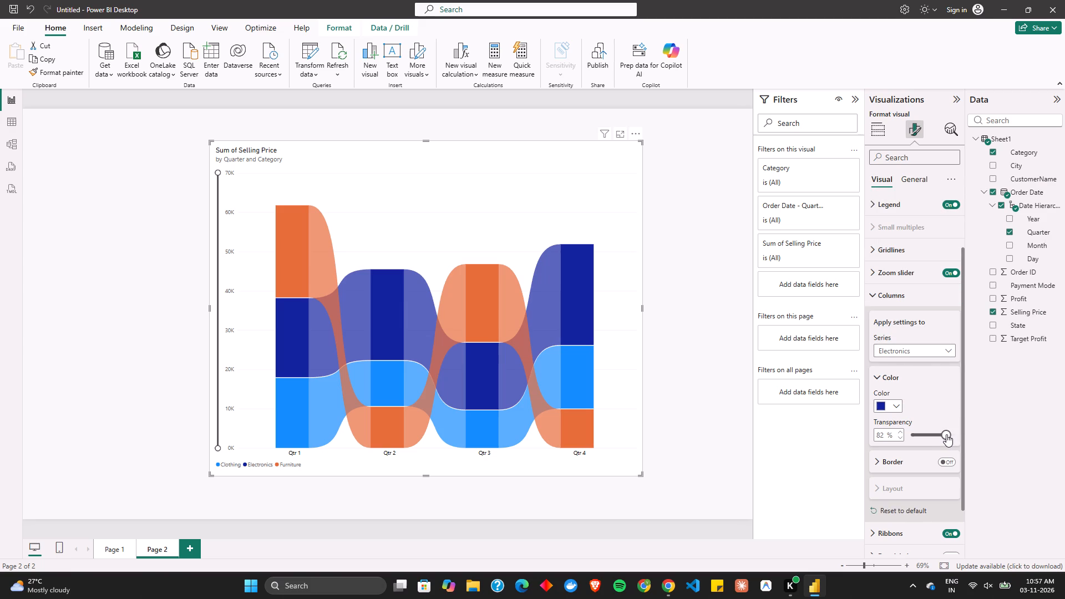
Set the transparency of the Electronics columns to 0%.
left_click_drag(928, 436, 894, 434)
Apply column formatting to the Furniture series and set its color to the red theme color 8, #D64550.
left_click(906, 353)
left_click(902, 399)
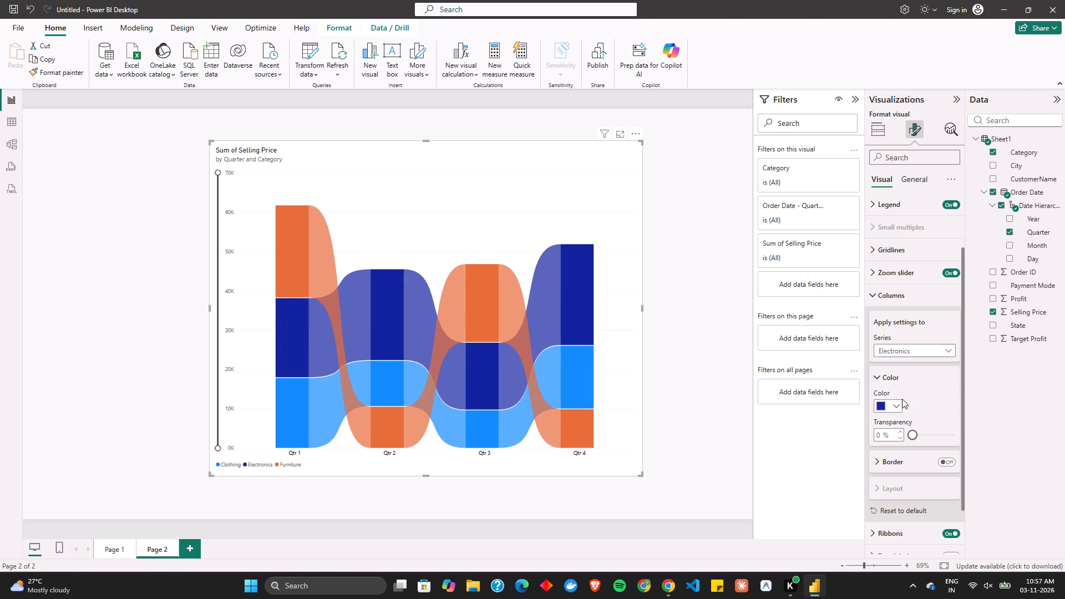
left_click(898, 414)
left_click(896, 403)
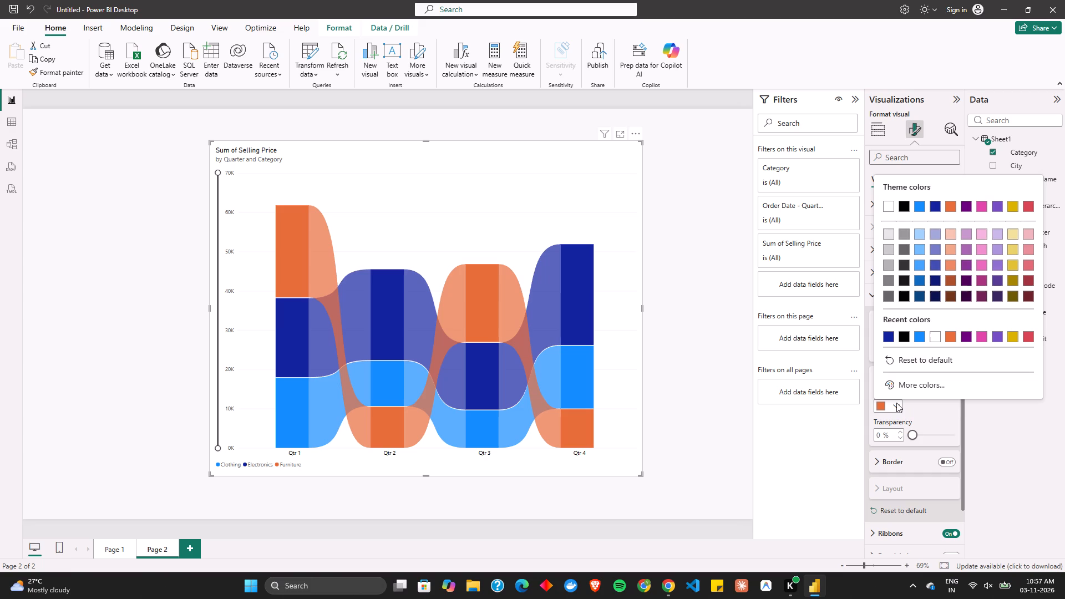
left_click(1027, 207)
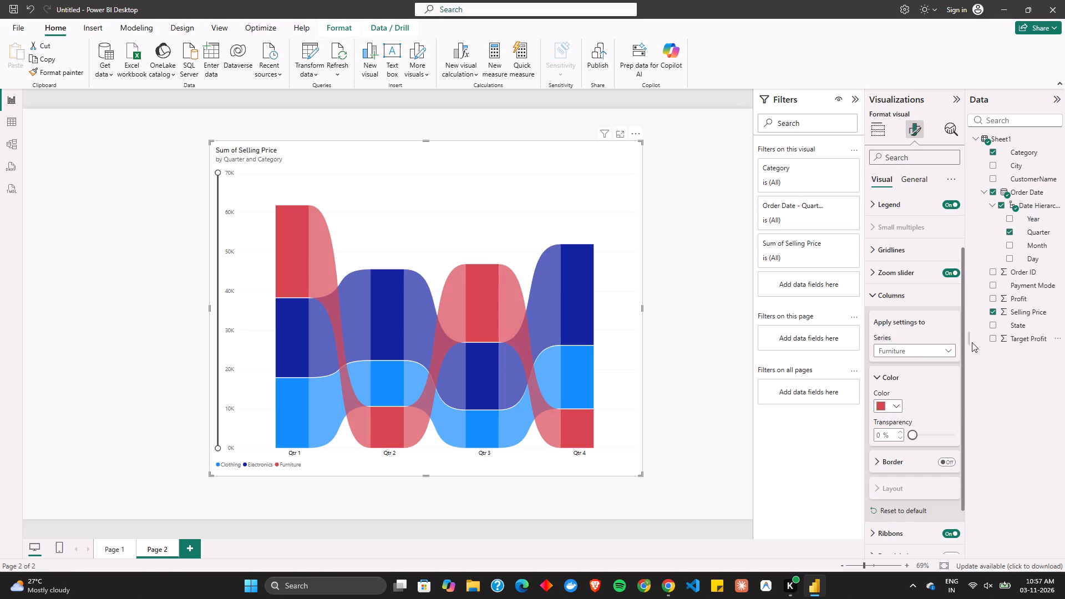
left_click(932, 388)
left_click(924, 374)
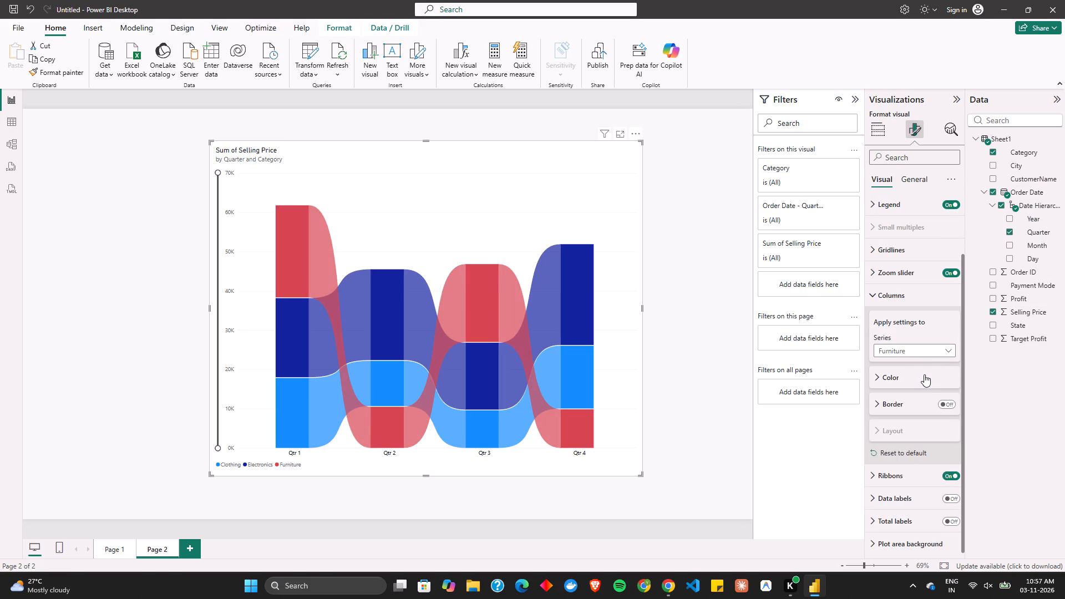
left_click(918, 297)
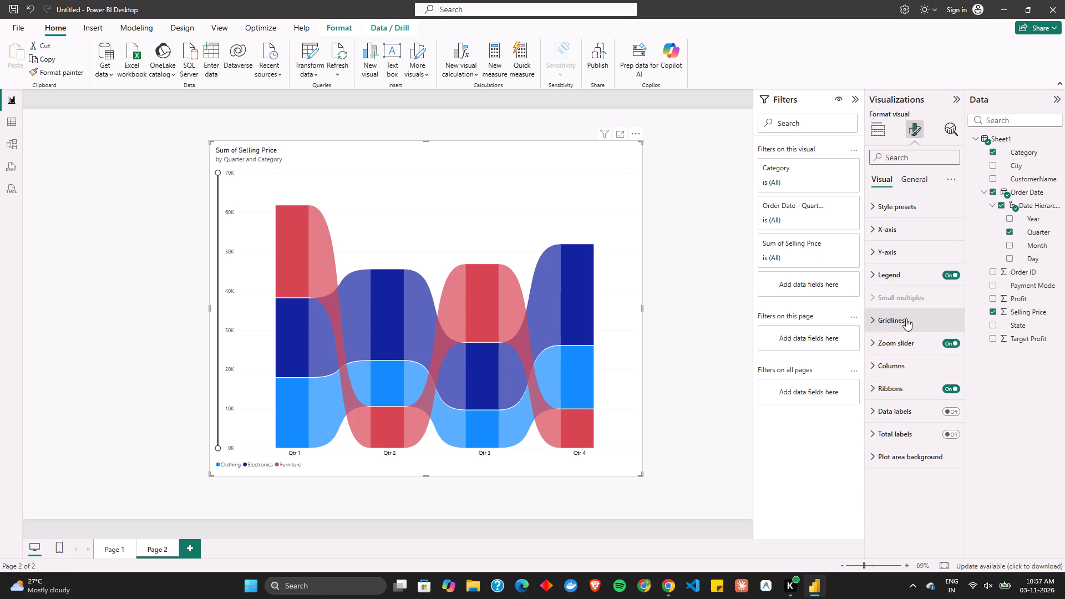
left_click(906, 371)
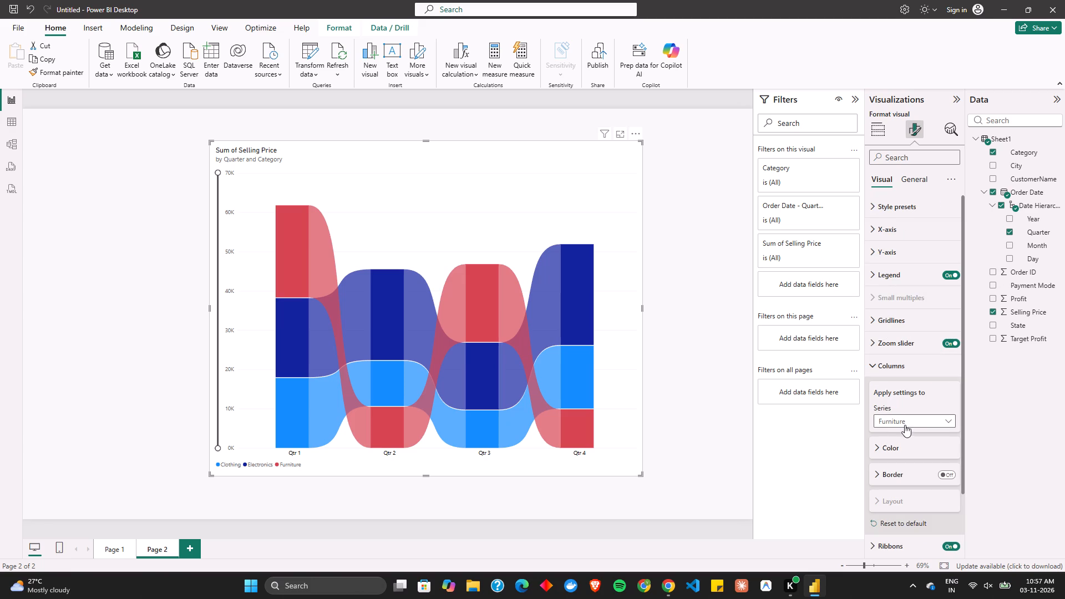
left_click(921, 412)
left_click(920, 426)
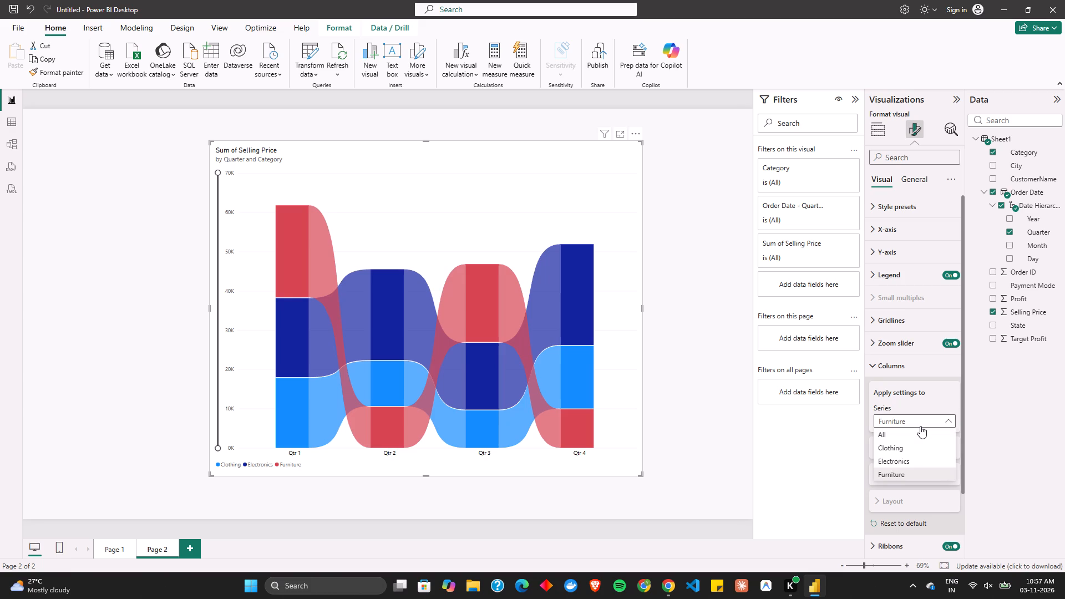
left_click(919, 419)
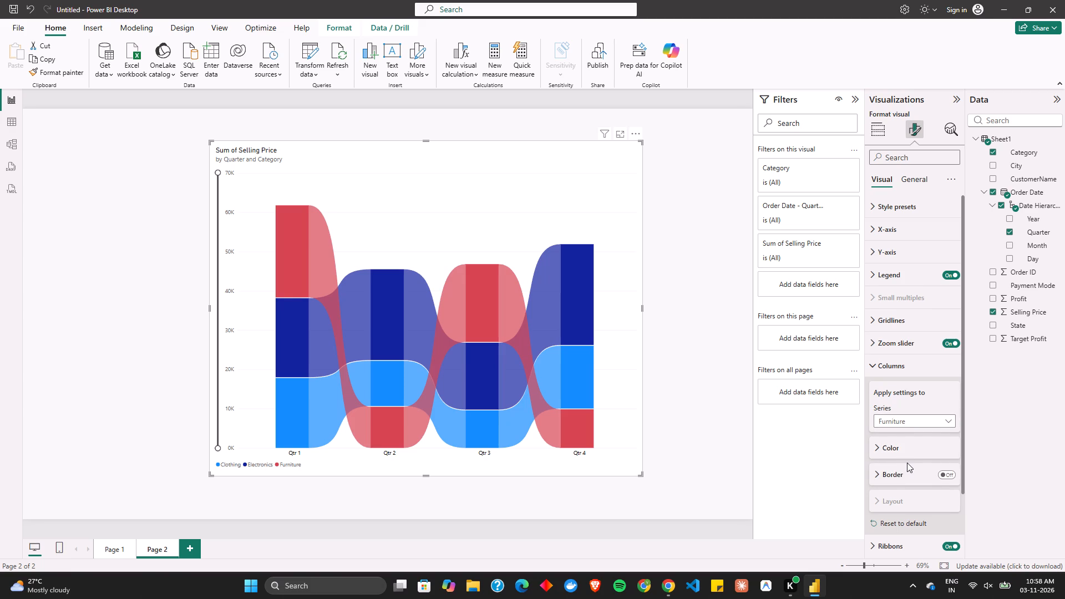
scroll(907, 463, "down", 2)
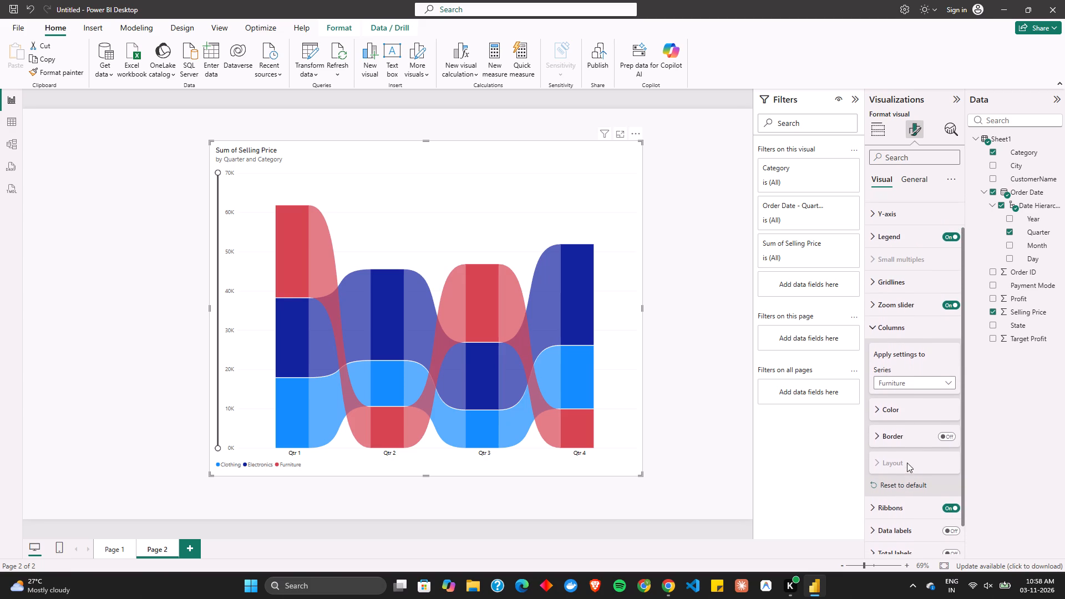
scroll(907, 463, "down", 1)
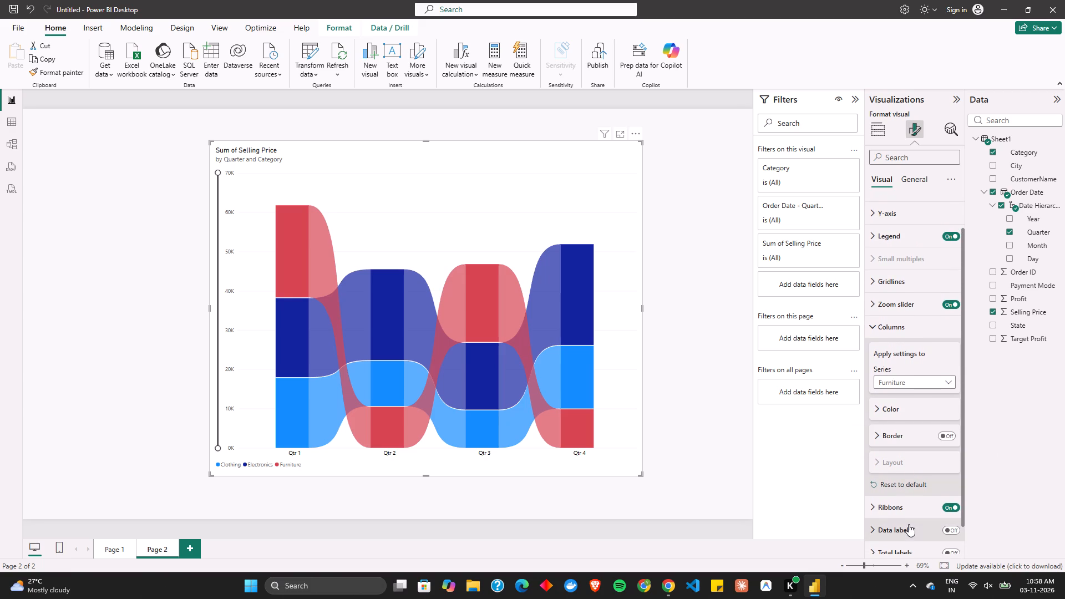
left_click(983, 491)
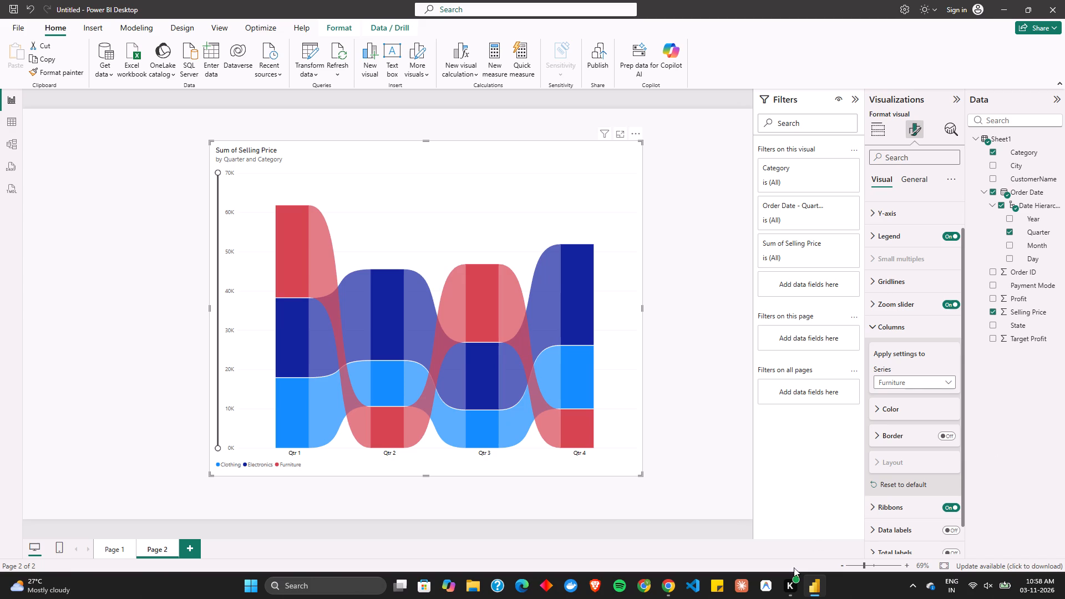
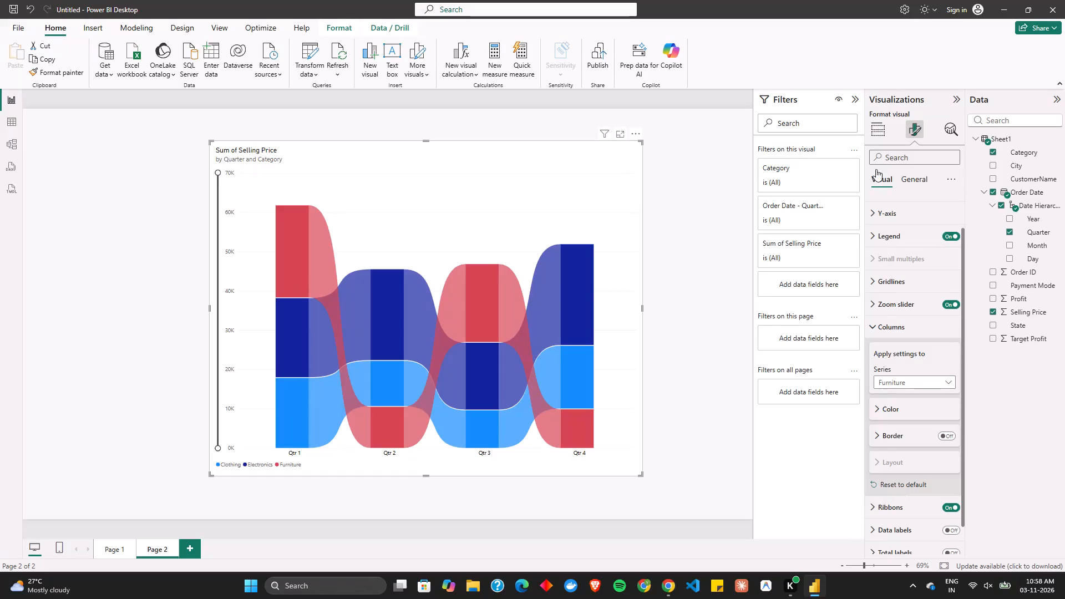
Collapse the Filters pane to give the ribbon chart on Page 2 more canvas space.
left_click(854, 104)
left_click(856, 93)
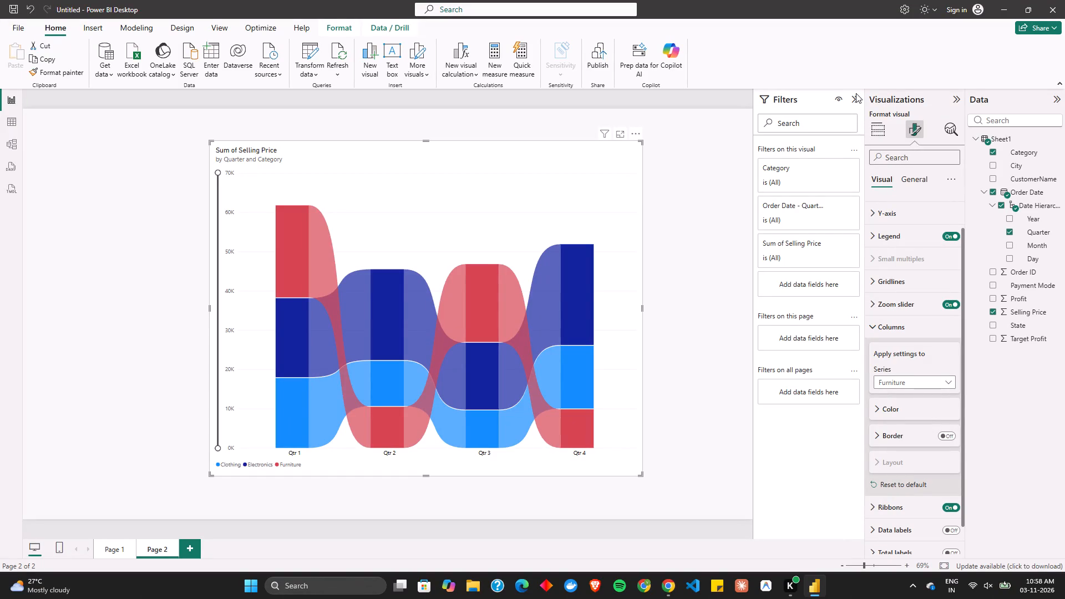
left_click(855, 99)
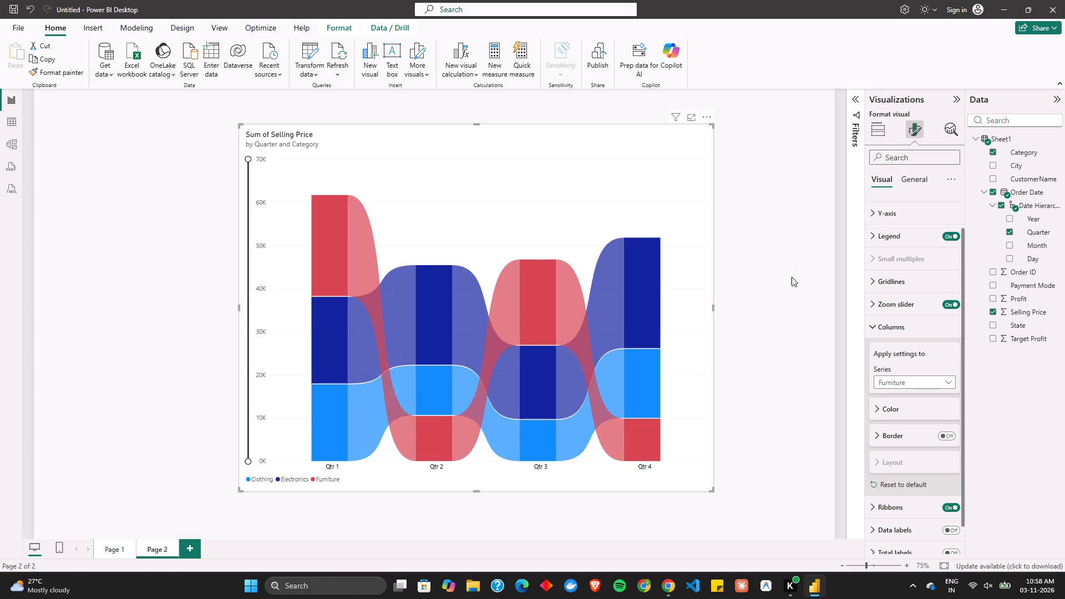
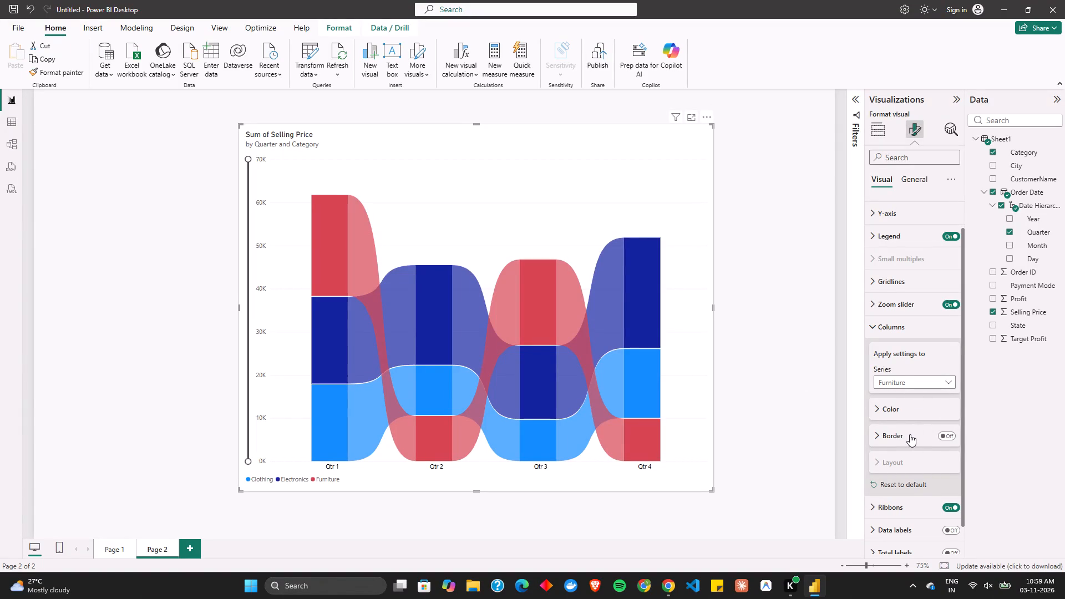
Examine the ribbon chart's column color settings for all series, Clothing and Electronics.
left_click(920, 409)
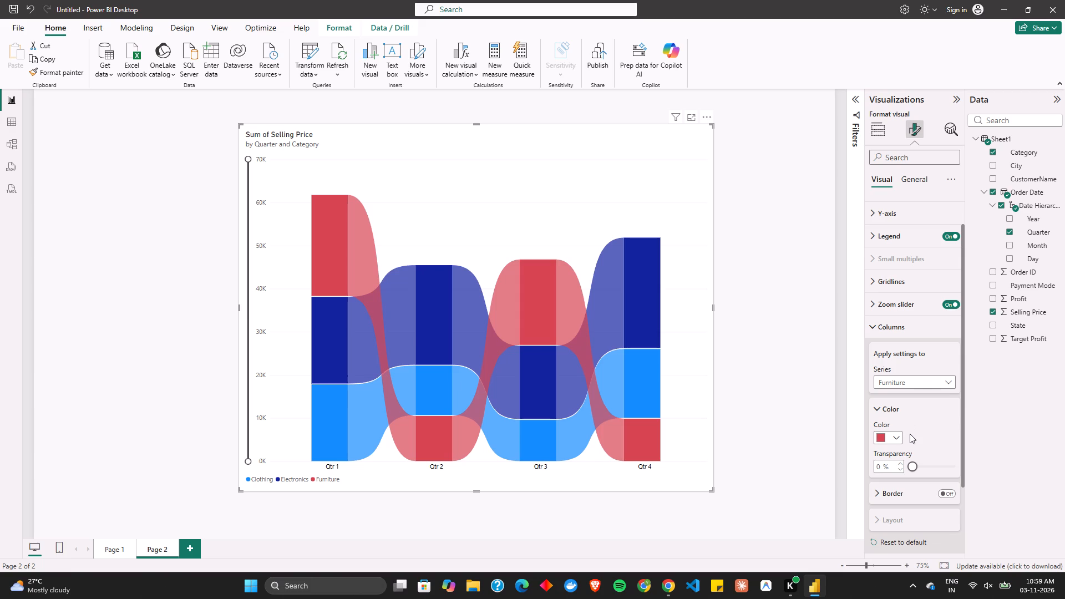
scroll(910, 434, "down", 2)
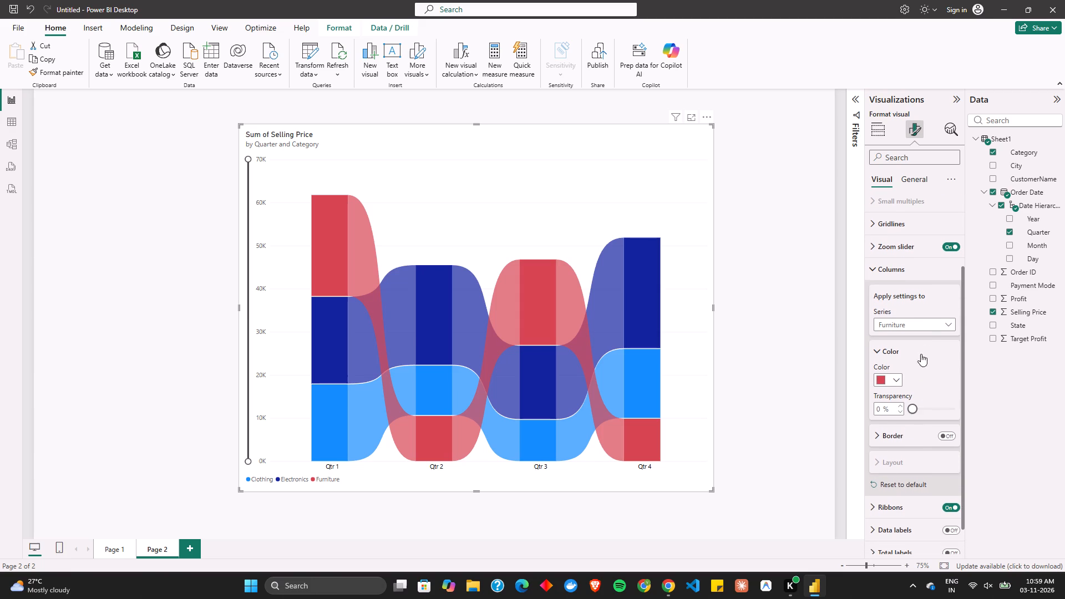
left_click(924, 331)
left_click(915, 332)
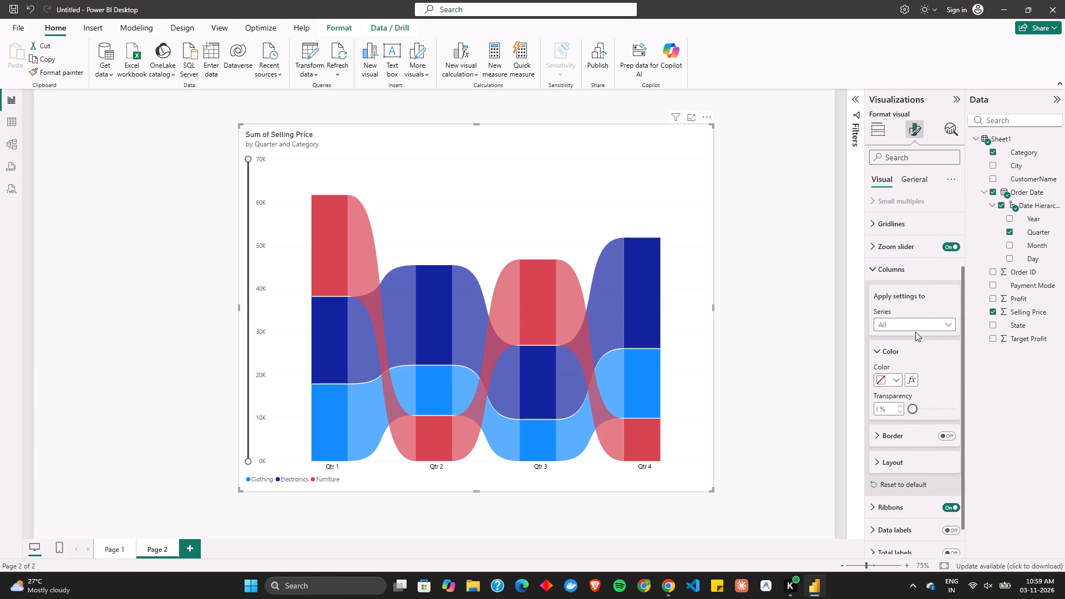
left_click(932, 318)
left_click(910, 353)
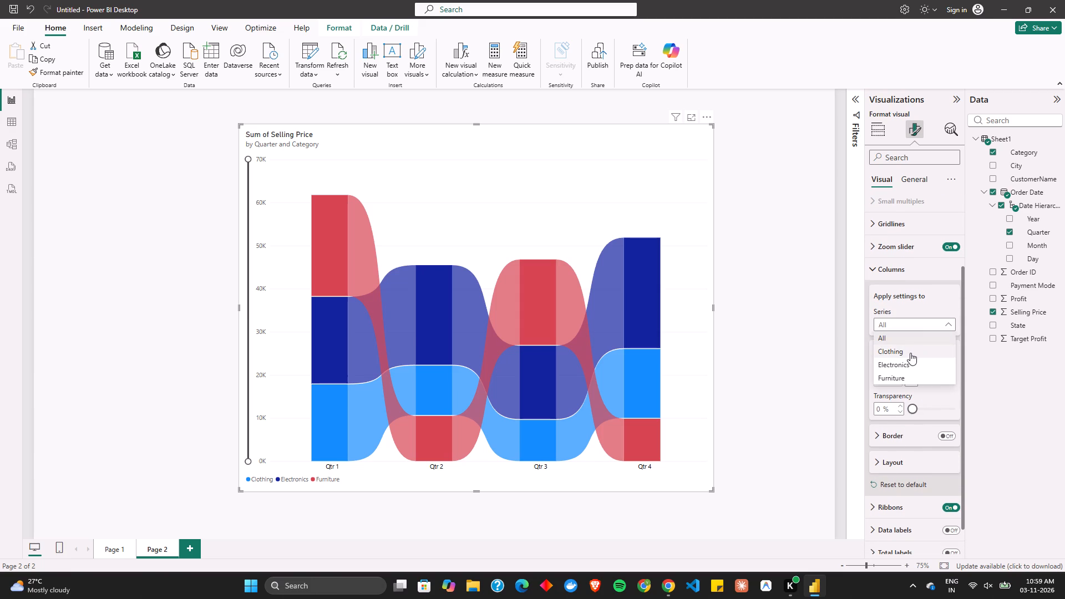
left_click(932, 328)
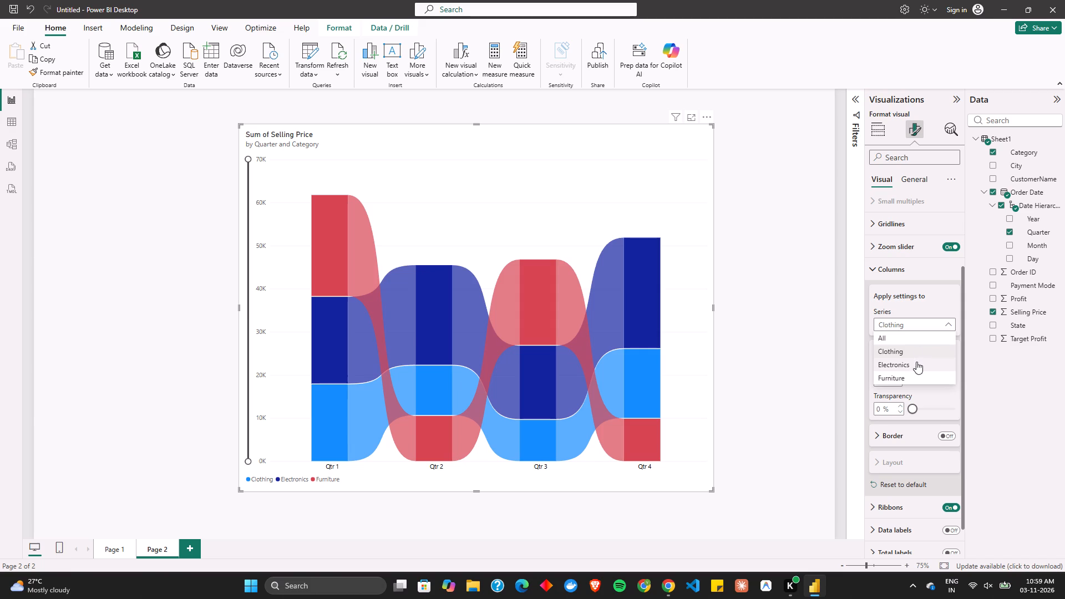
left_click(916, 362)
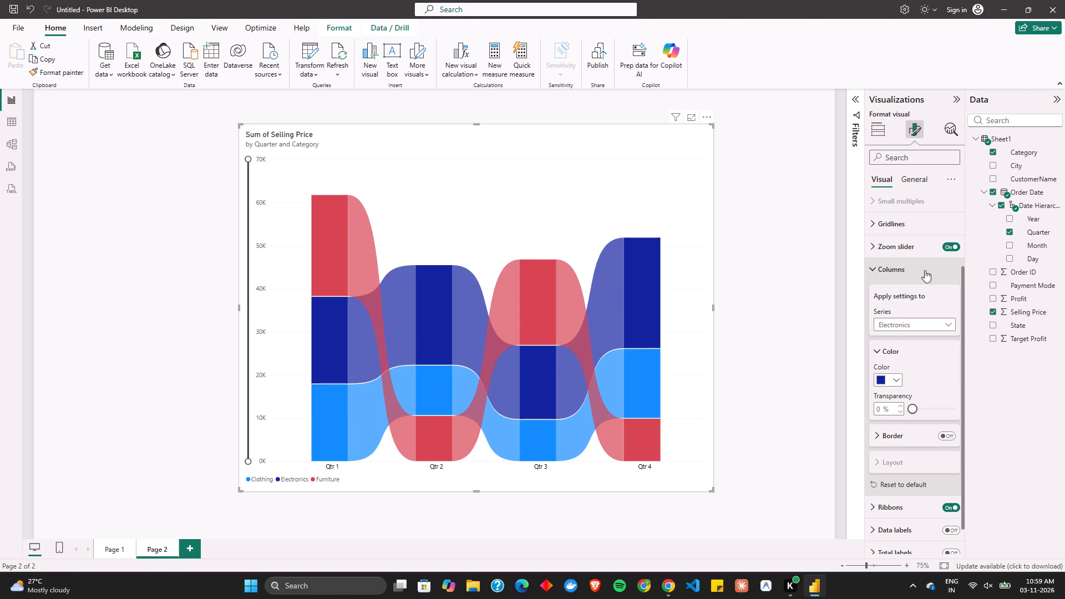
left_click(895, 347)
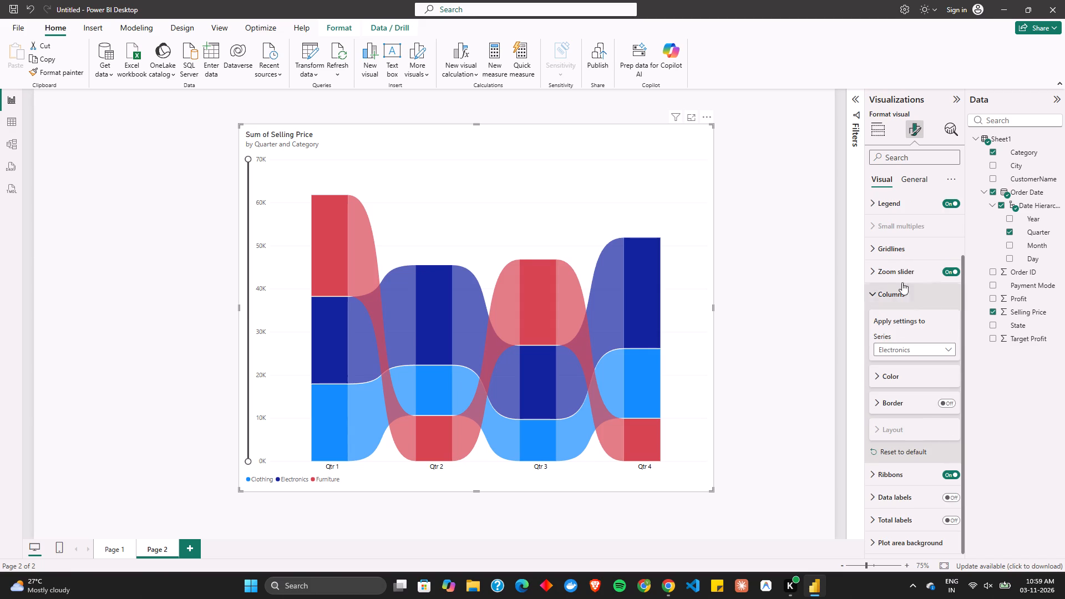
Examine the ribbon chart's legend, gridlines and zoom slider formatting options.
left_click(909, 212)
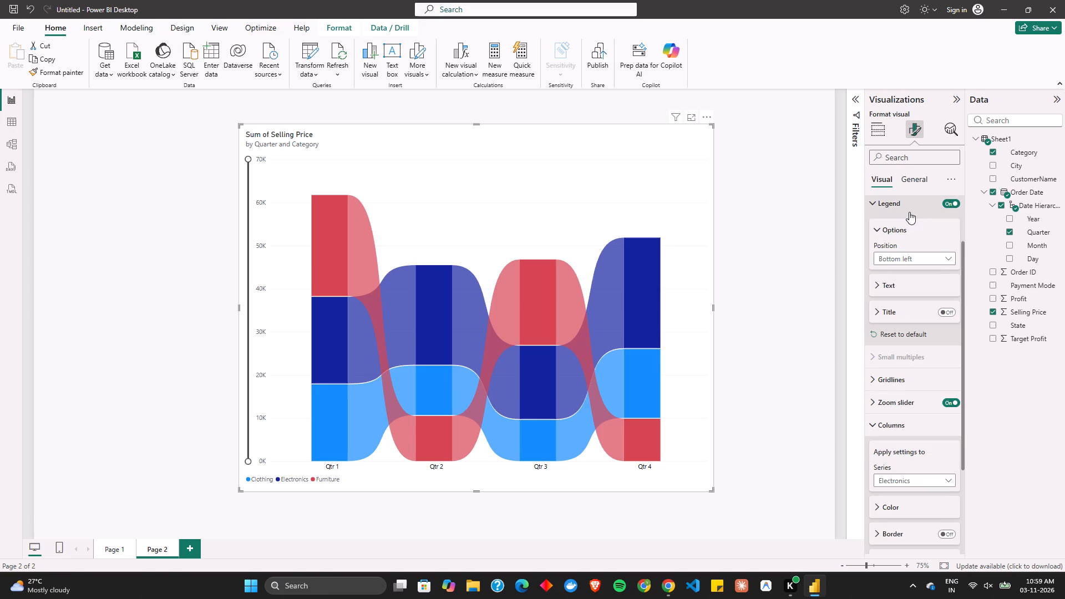
left_click(909, 212)
left_click(909, 251)
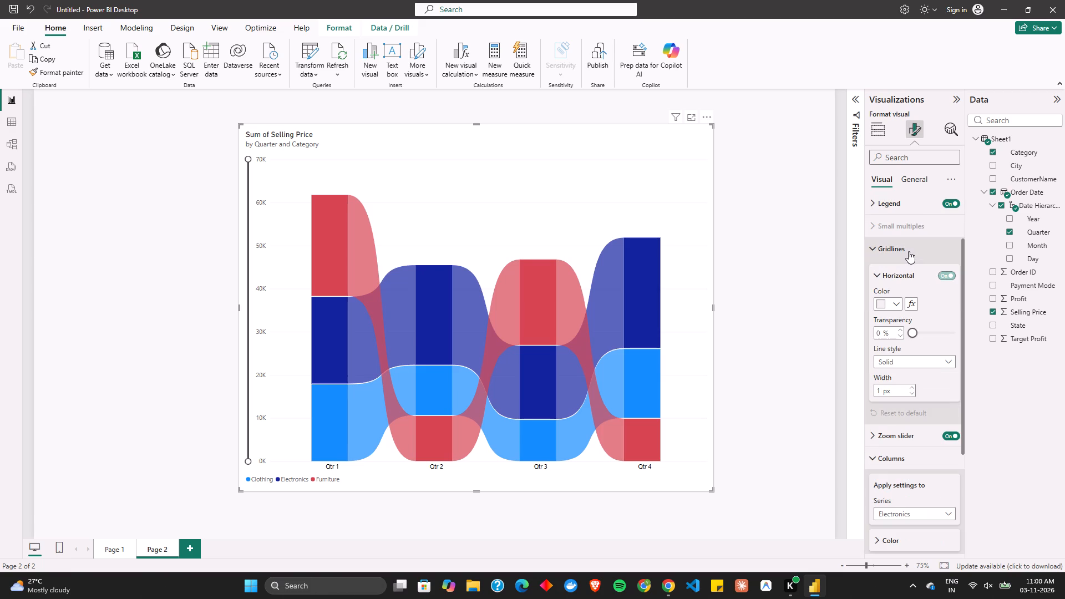
left_click(909, 251)
left_click(909, 277)
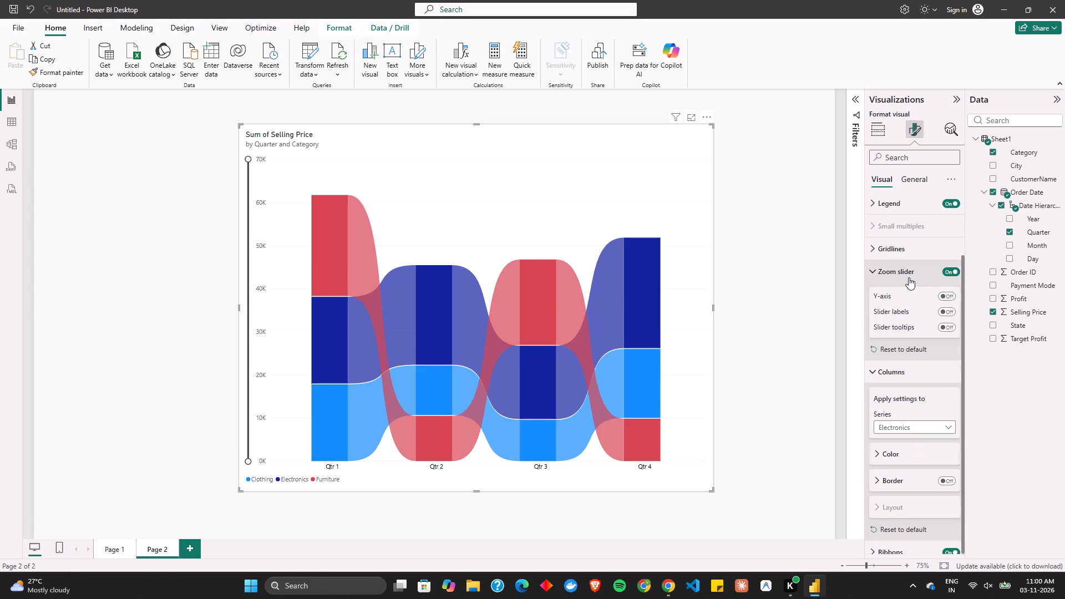
left_click(909, 277)
left_click(908, 293)
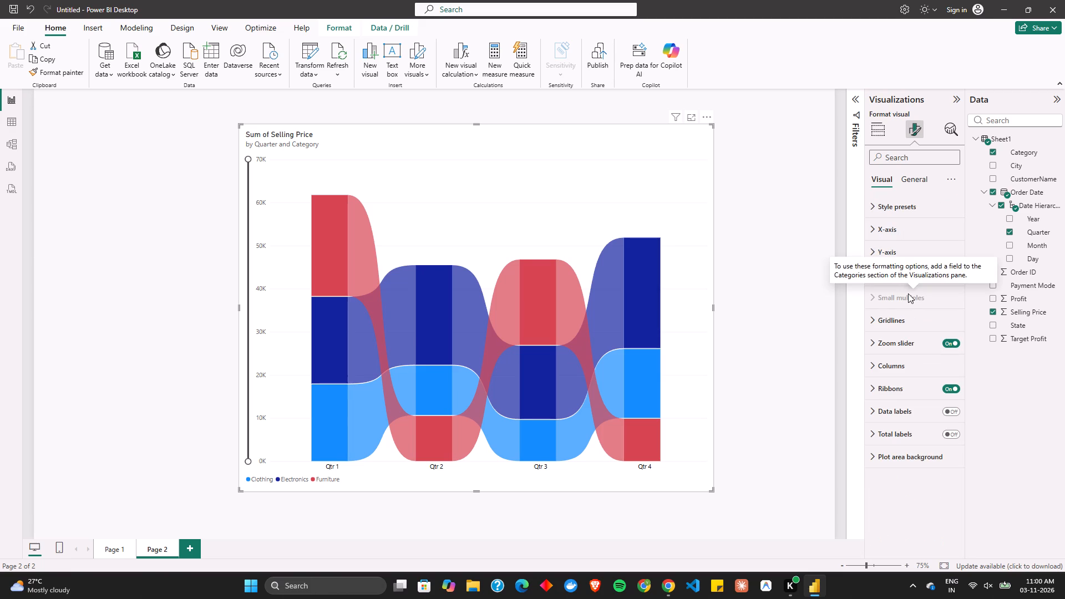
scroll(909, 413, "up", 1)
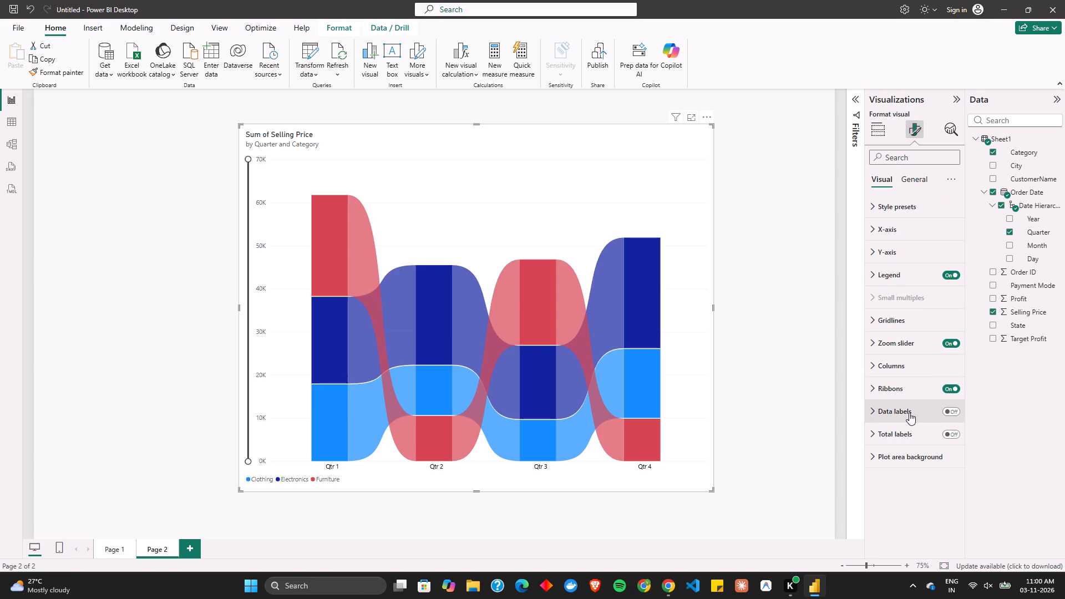
left_click(693, 369)
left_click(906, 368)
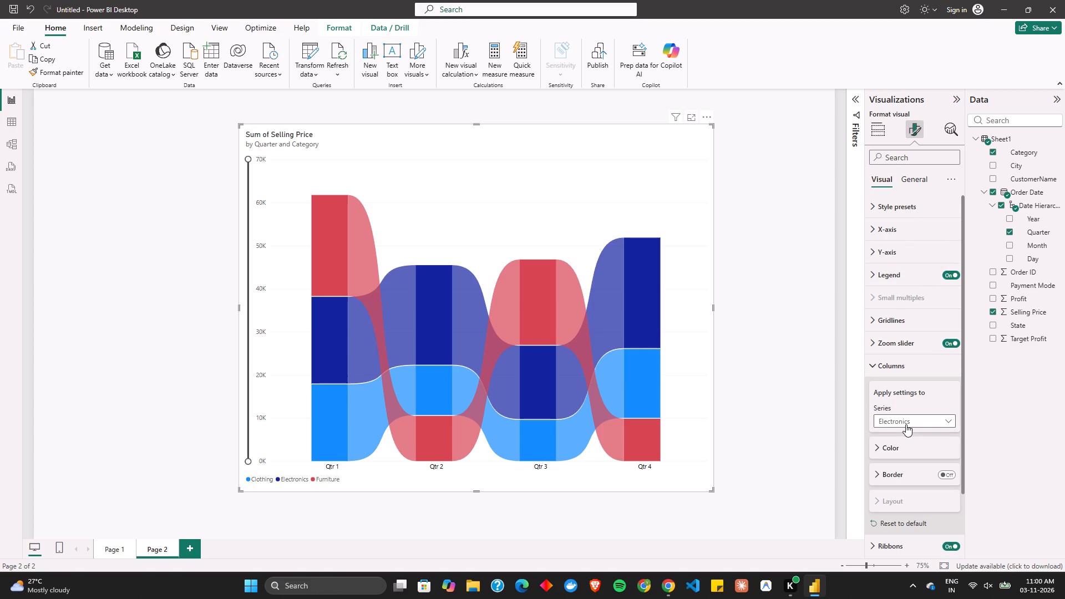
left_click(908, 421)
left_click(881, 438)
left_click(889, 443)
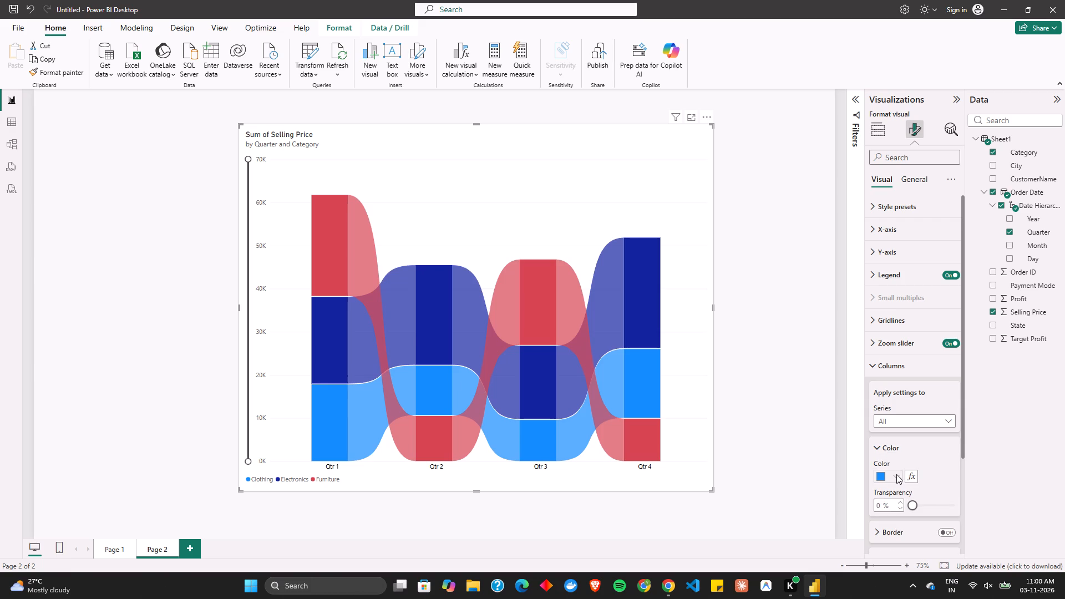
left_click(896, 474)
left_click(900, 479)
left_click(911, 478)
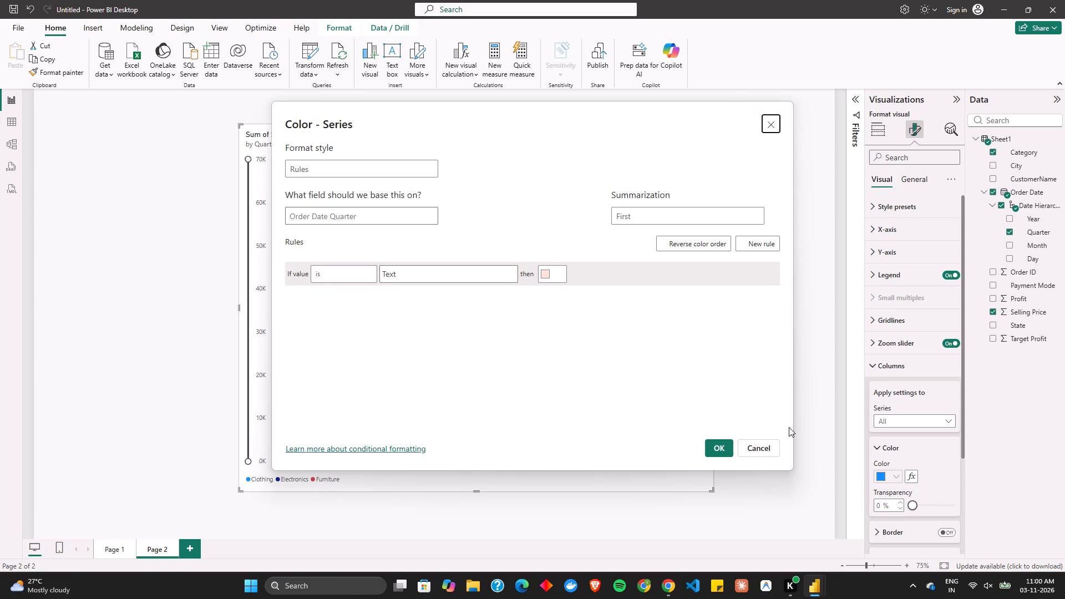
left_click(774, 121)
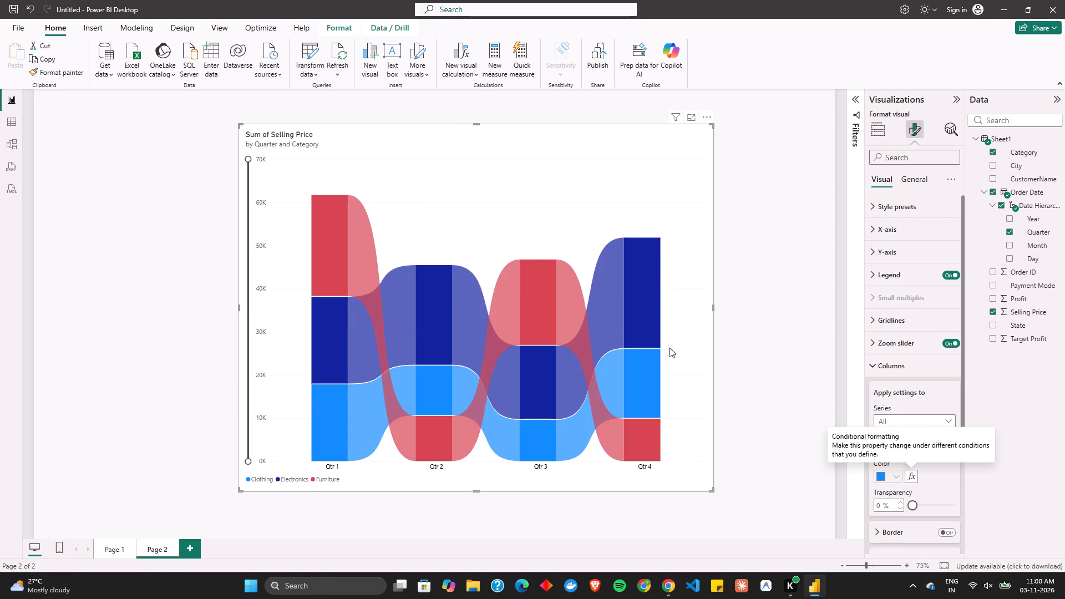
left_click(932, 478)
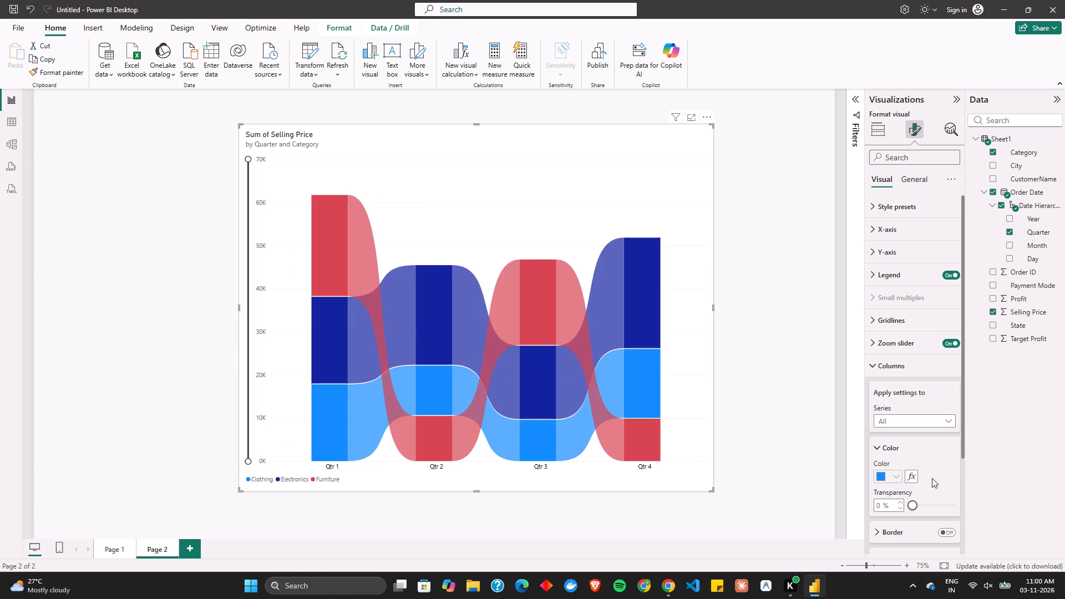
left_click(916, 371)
Turn on data labels for the ribbon chart.
left_click(945, 404)
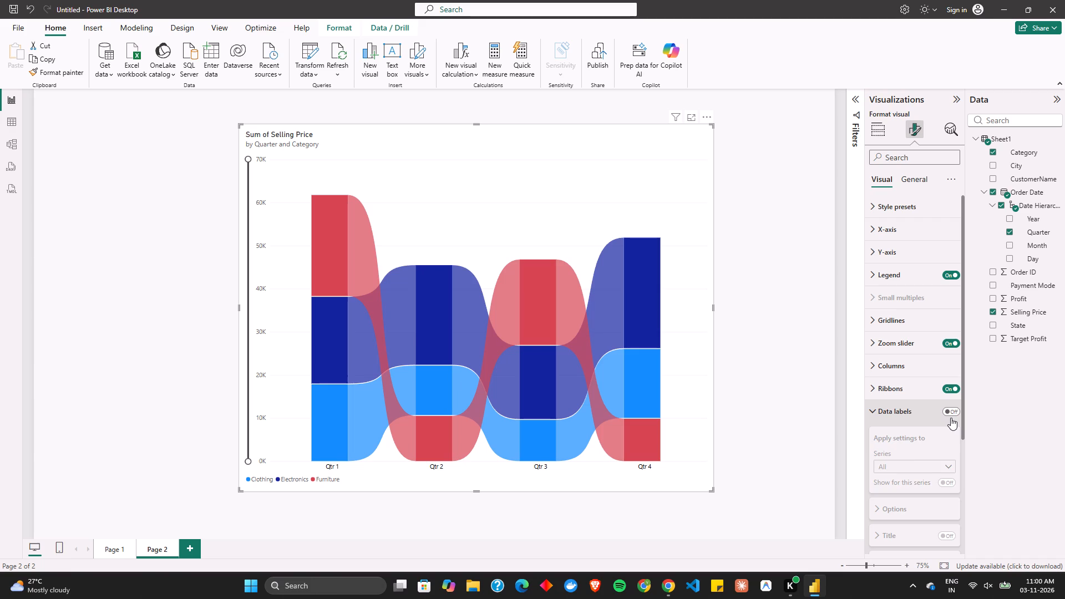
left_click(951, 418)
left_click(951, 409)
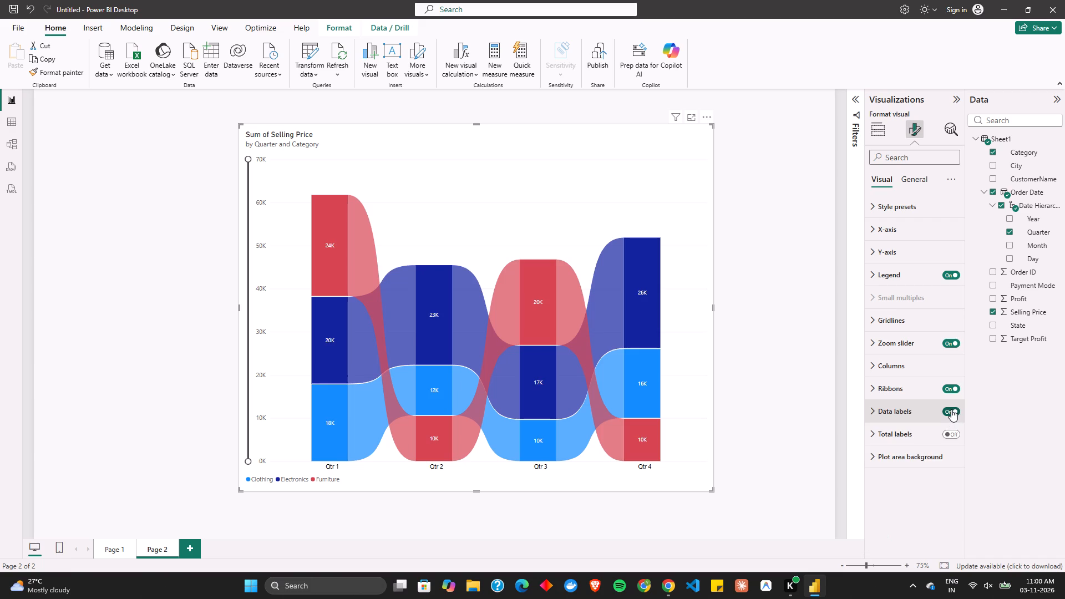
Turn on total labels above the ribbon chart's quarterly columns.
left_click(952, 428)
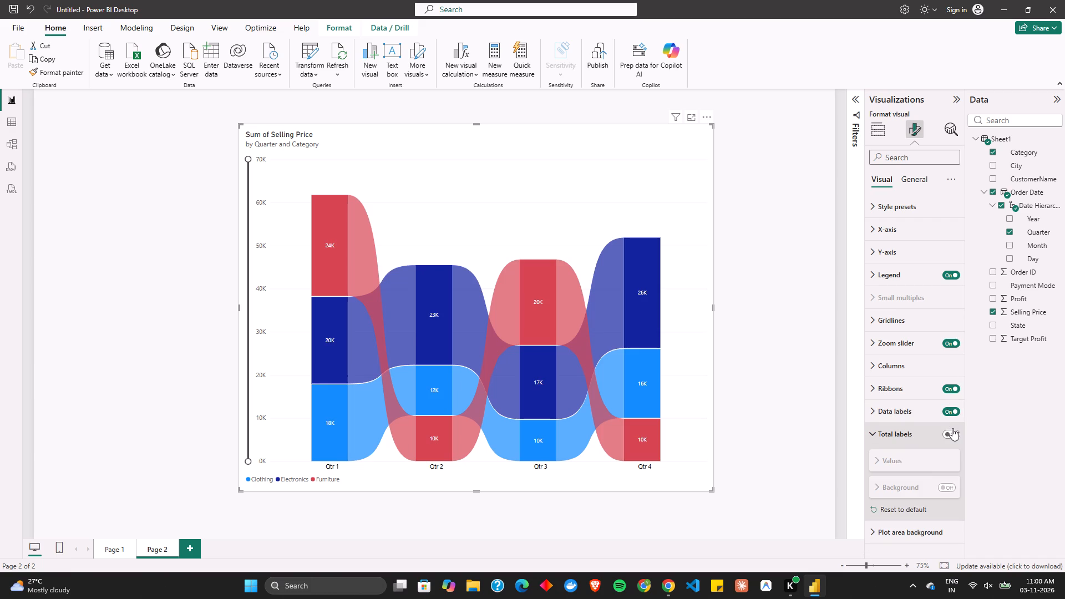
left_click(952, 435)
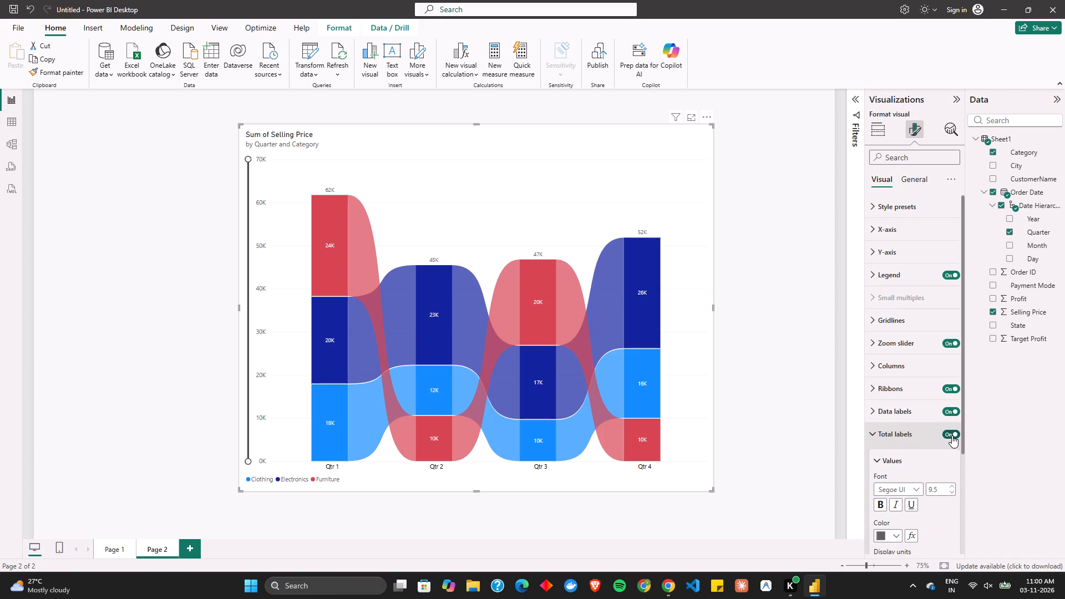
left_click(952, 435)
left_click(952, 435)
right_click(846, 380)
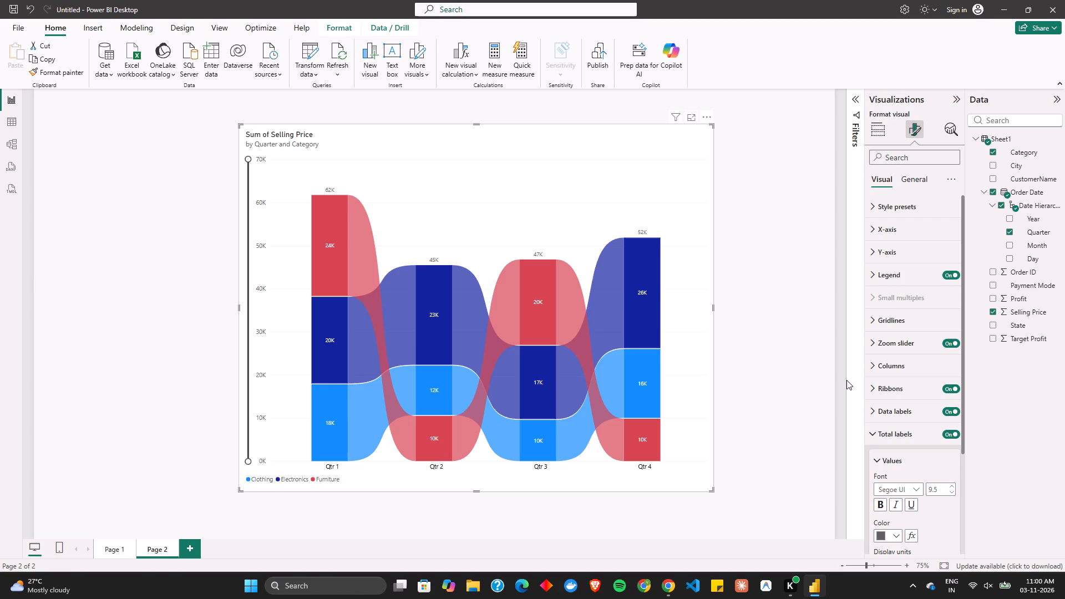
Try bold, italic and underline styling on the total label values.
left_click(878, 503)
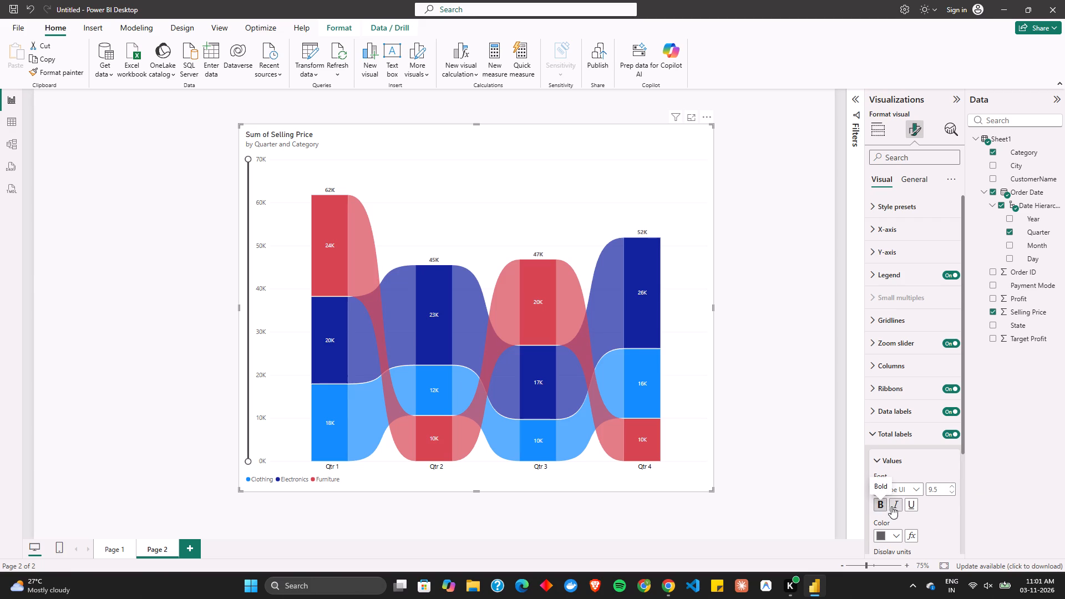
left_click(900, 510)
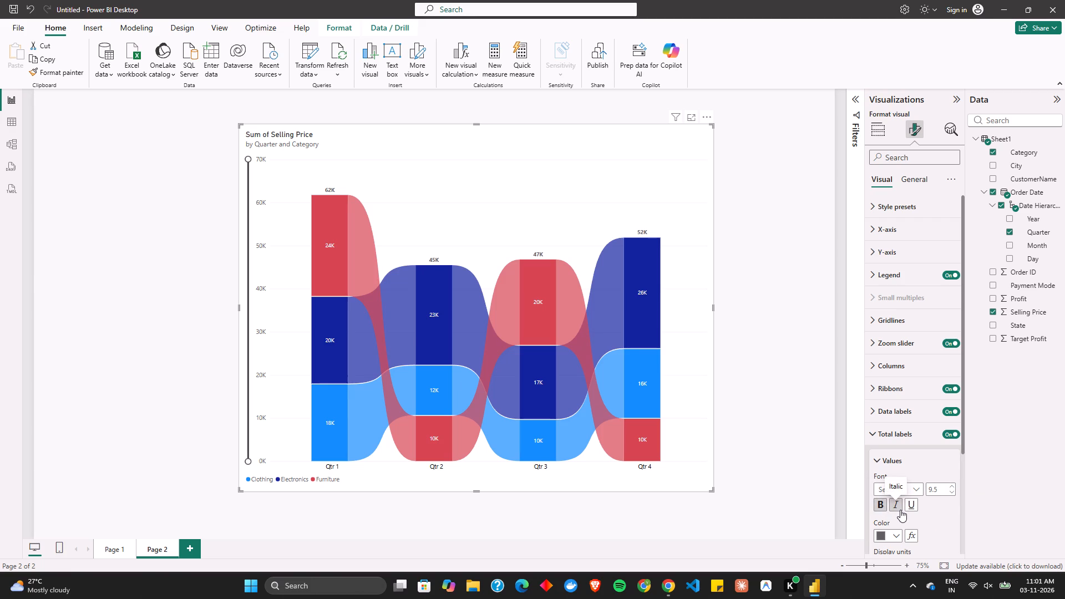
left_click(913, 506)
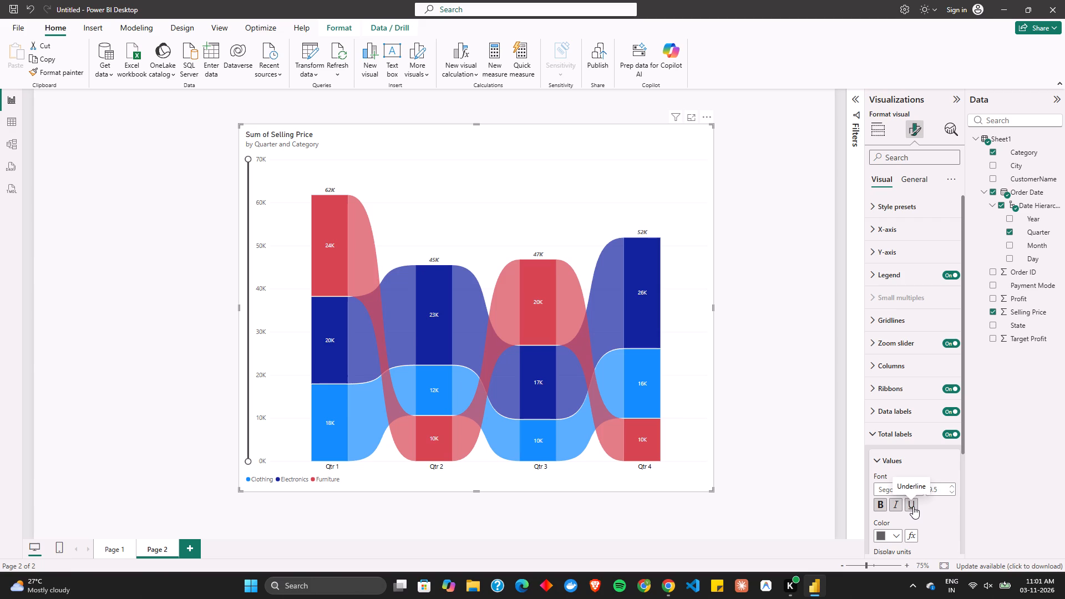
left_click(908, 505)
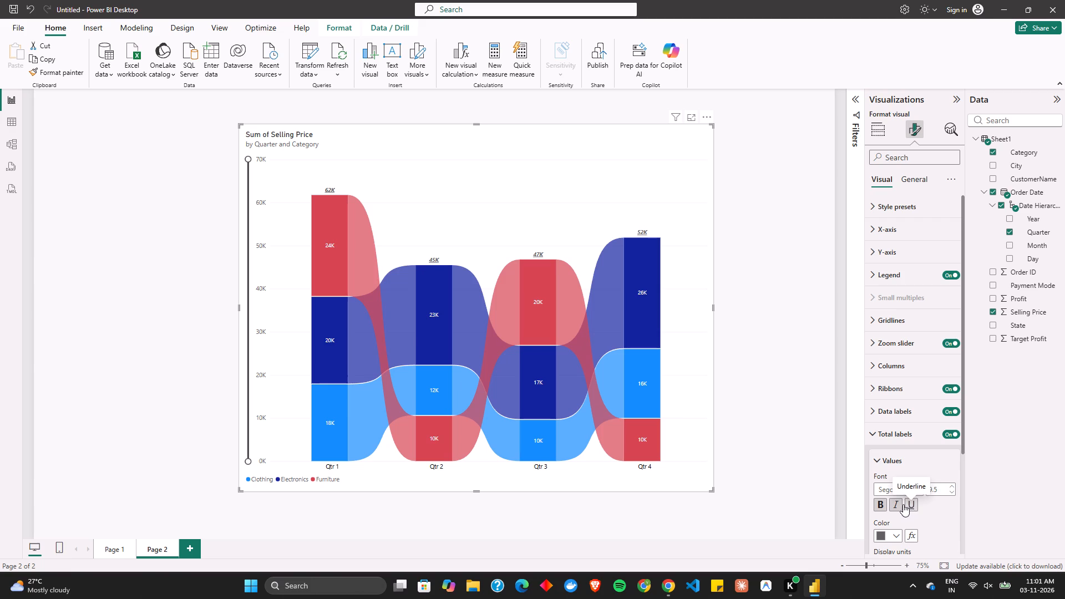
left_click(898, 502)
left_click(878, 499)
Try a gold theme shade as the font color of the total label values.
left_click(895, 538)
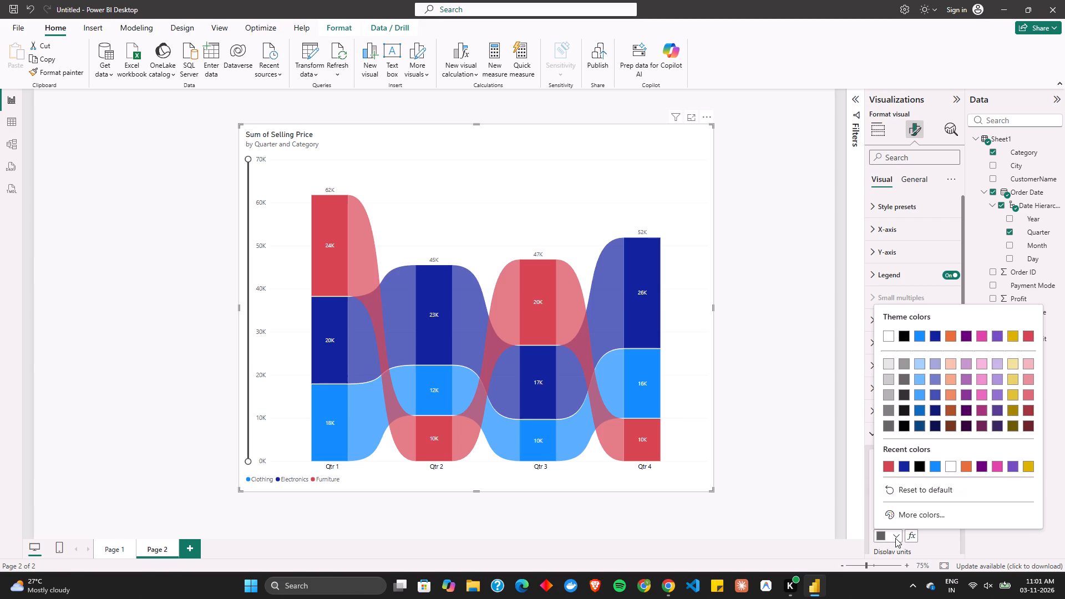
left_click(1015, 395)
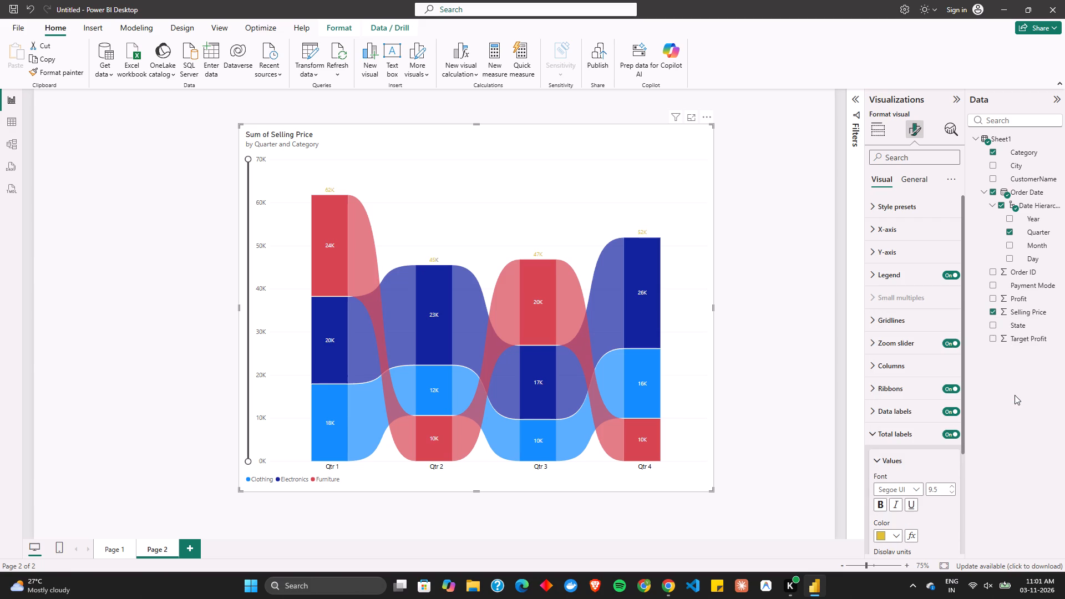
Make the total label values bold and set their font color to black.
left_click(874, 499)
right_click(889, 530)
left_click(892, 532)
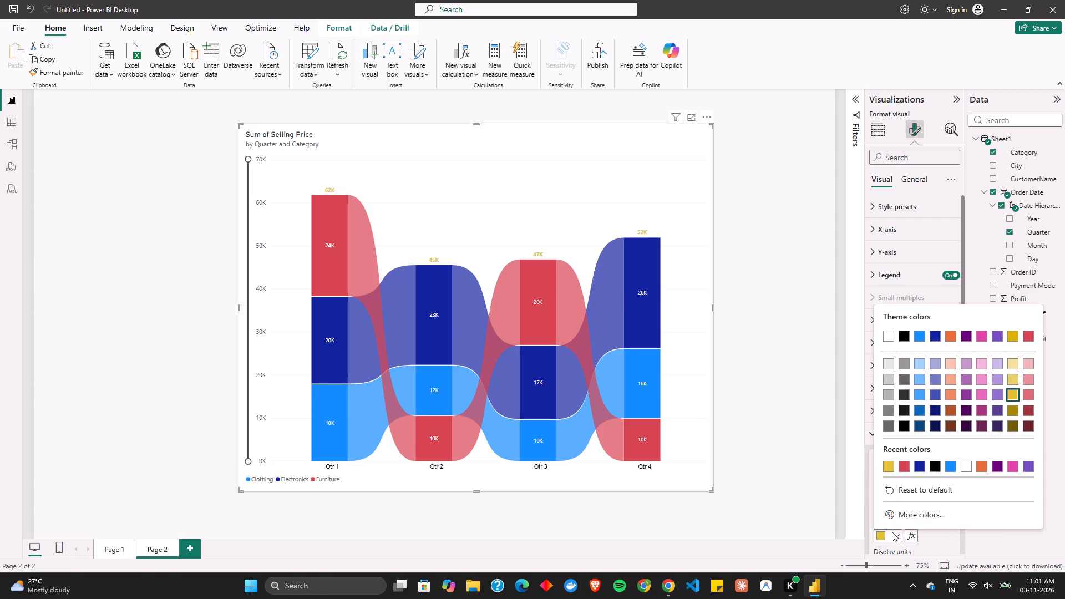
left_click(901, 339)
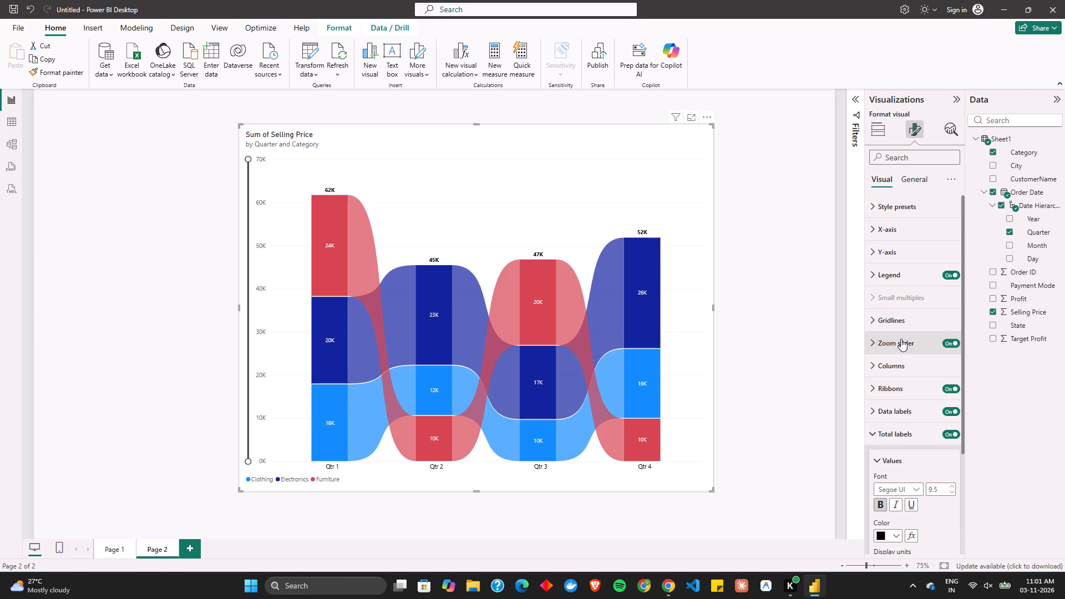
left_click(939, 505)
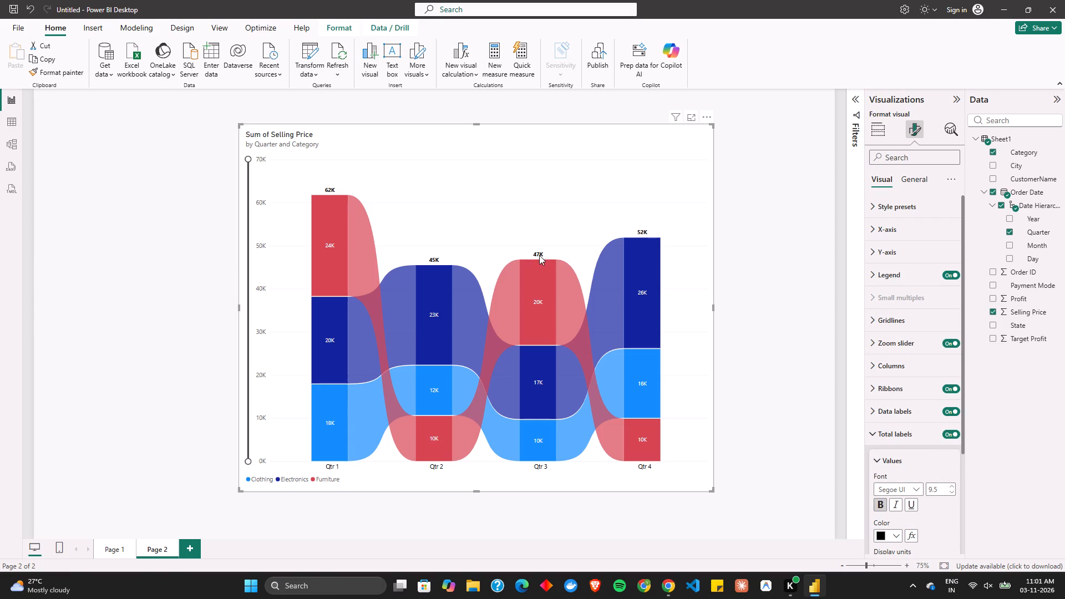
Save the report under the name ribbon chart.
left_click(12, 6)
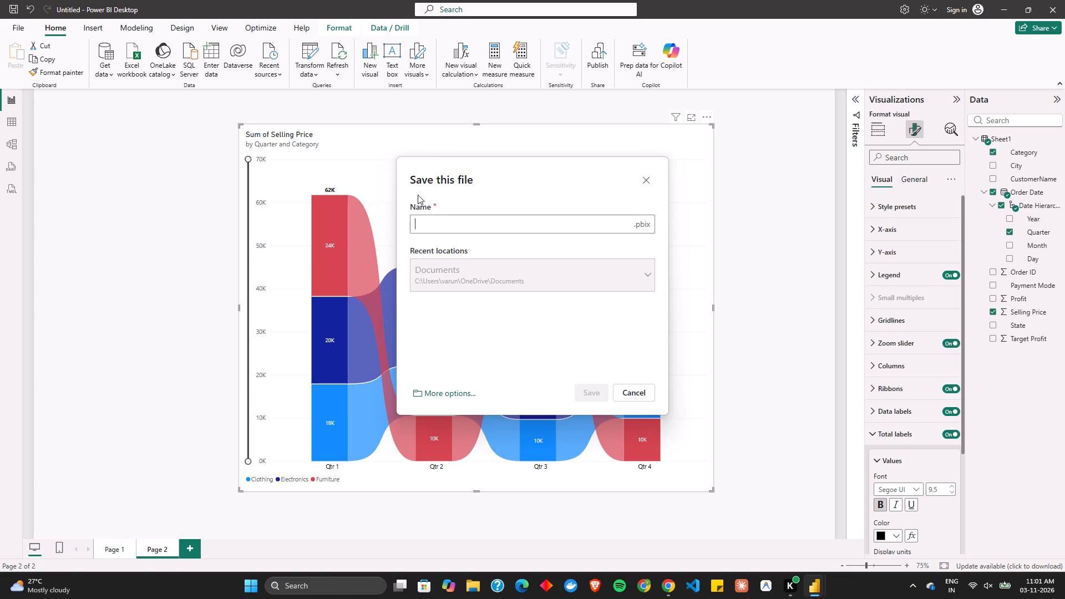
type("ribbon chart")
left_click(591, 390)
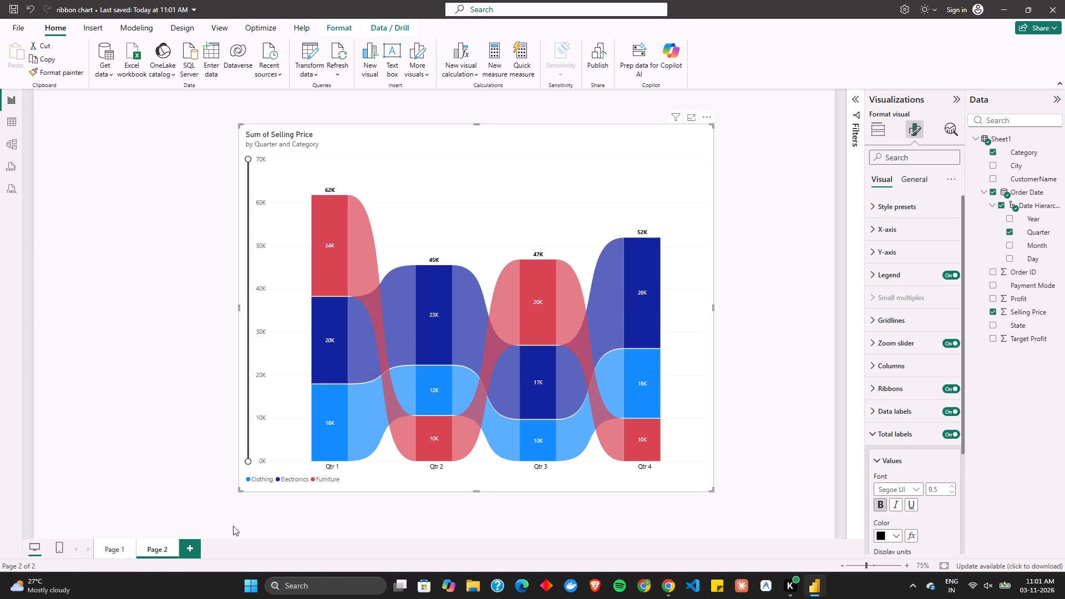
Add a new blank report page after Page 2.
left_click(190, 550)
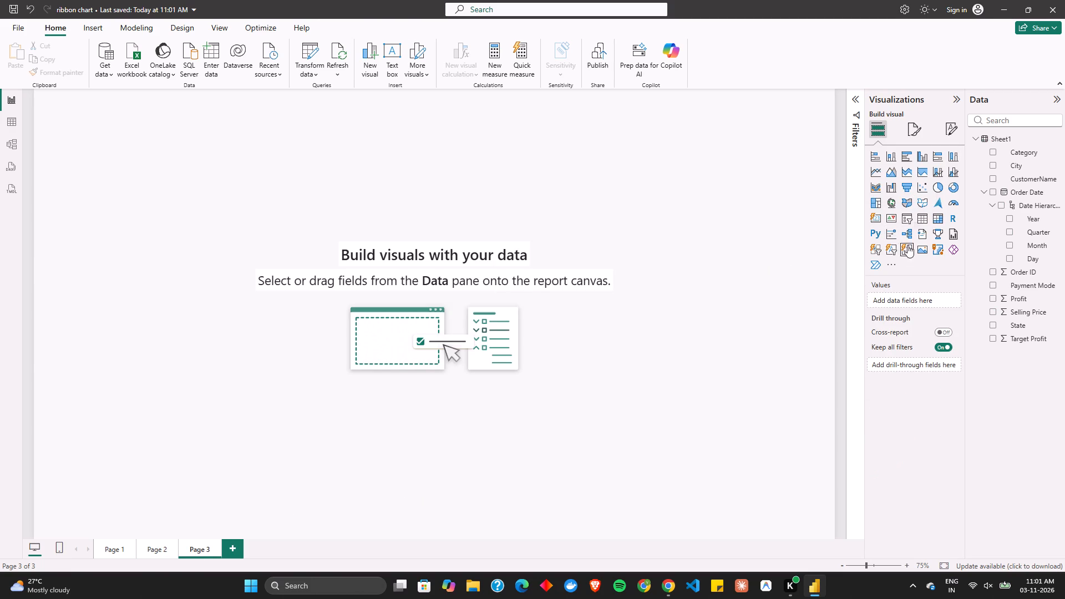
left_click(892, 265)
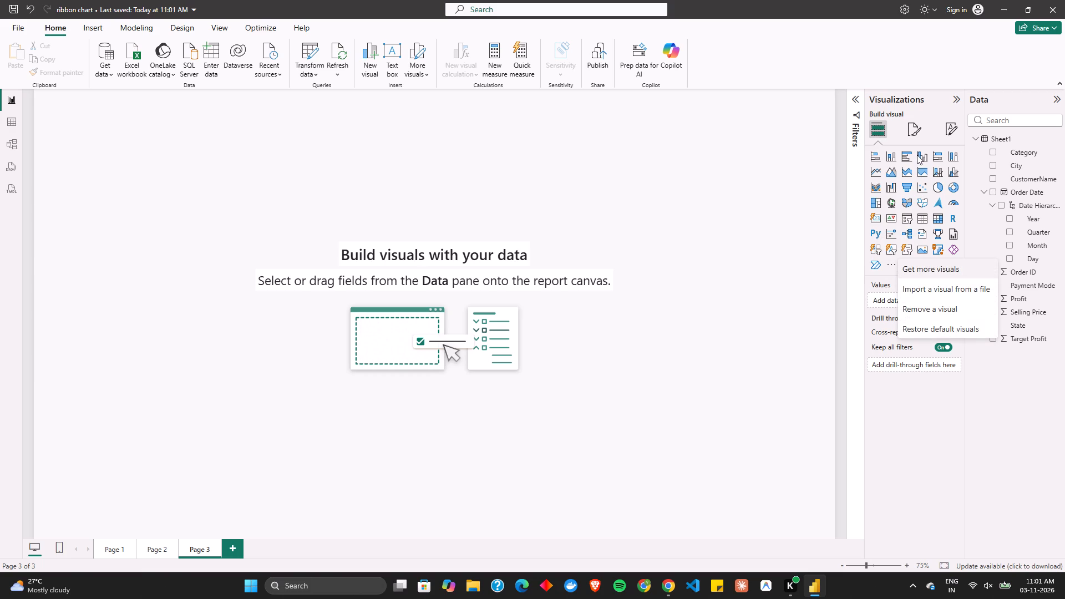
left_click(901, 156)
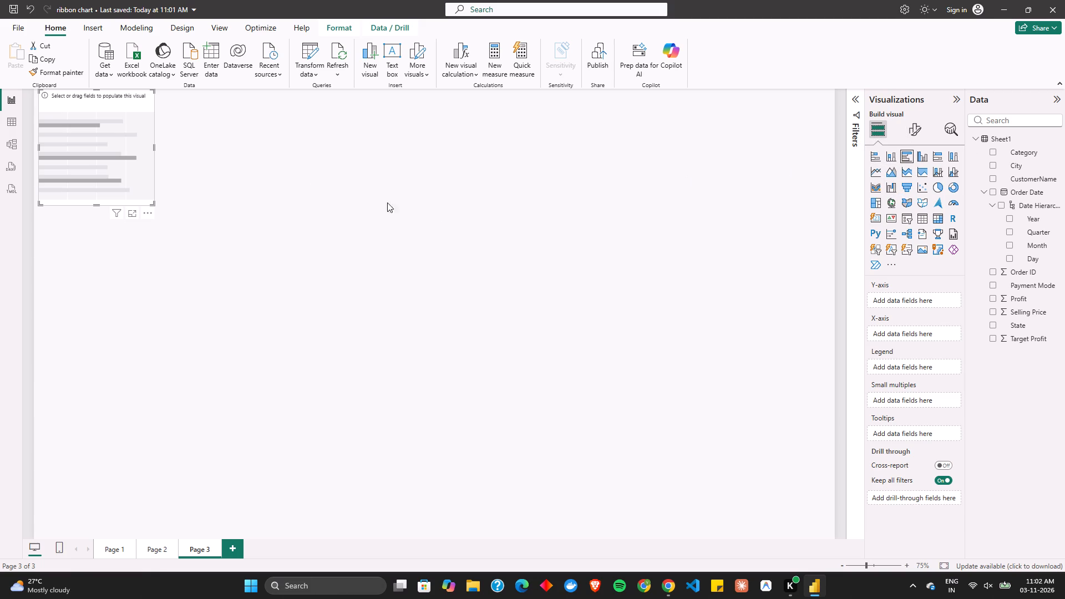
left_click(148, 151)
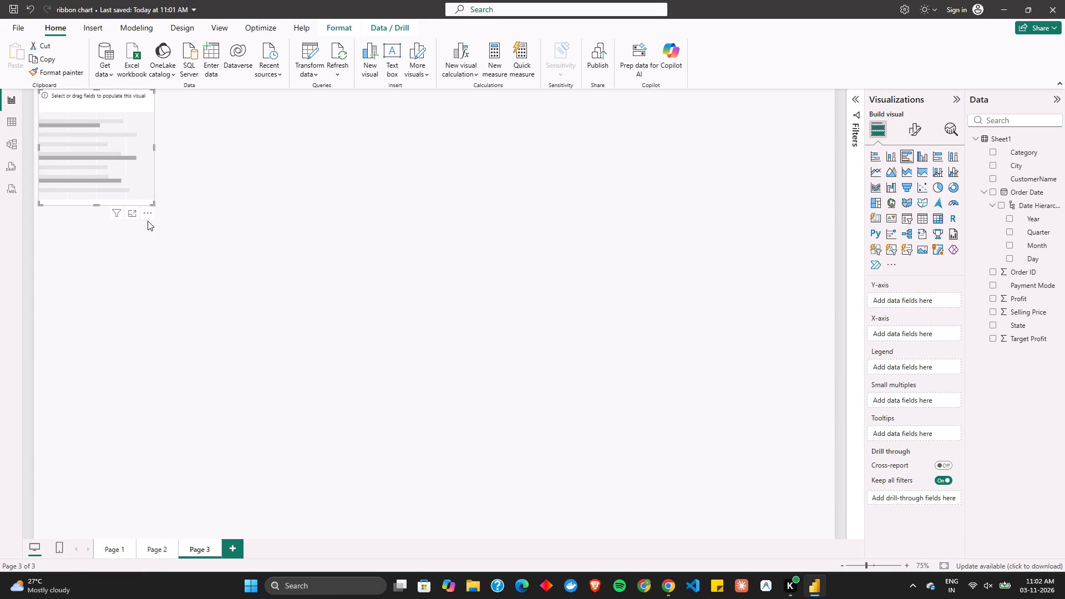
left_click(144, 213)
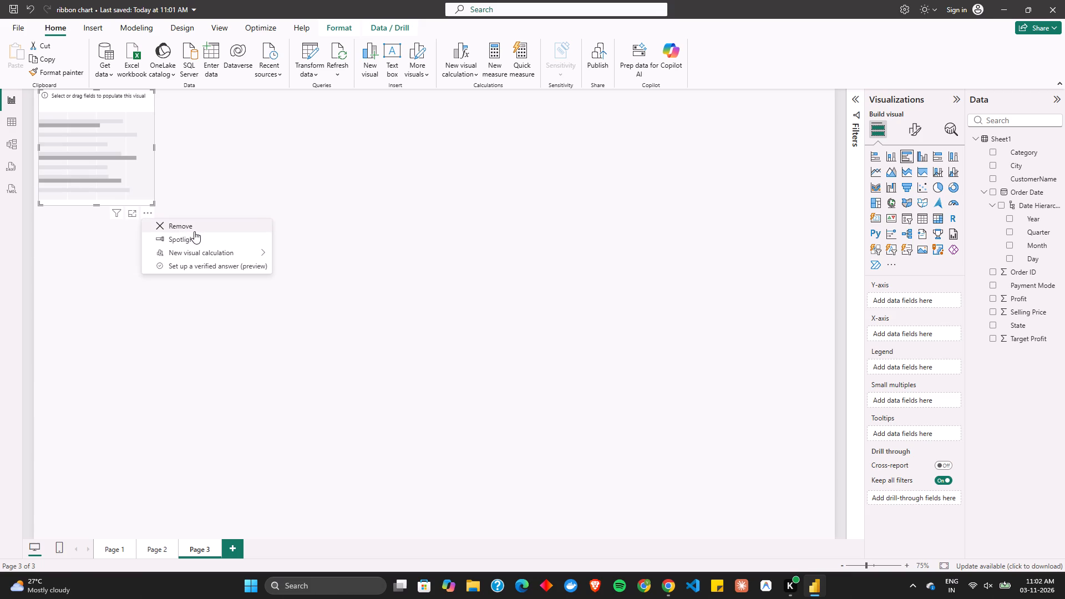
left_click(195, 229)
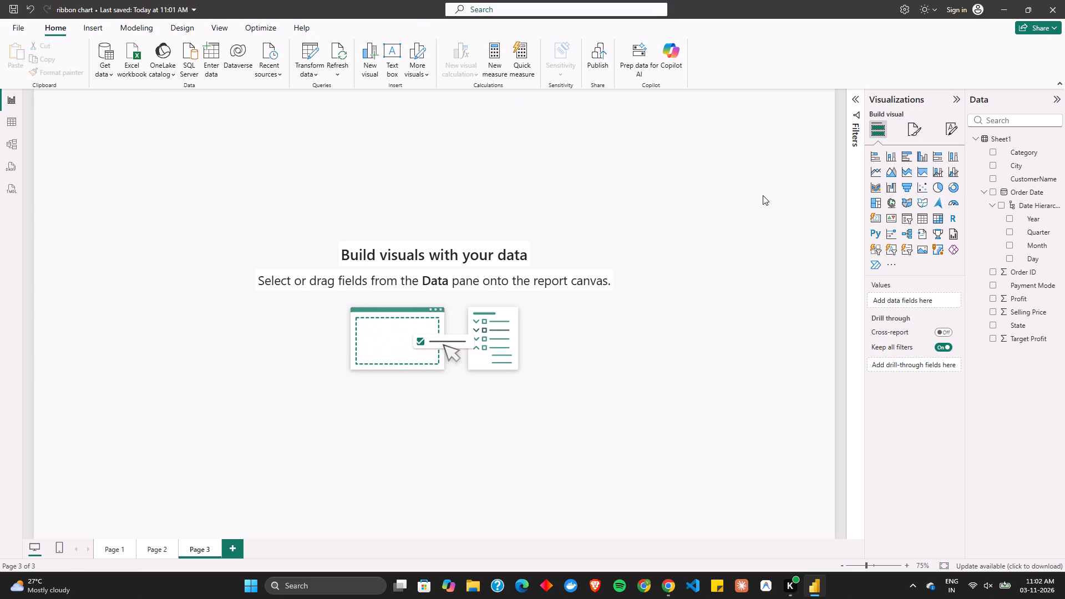
Insert a card visual on Page 3, move it away from the page's corner and enlarge it.
scroll(971, 161, "up", 1)
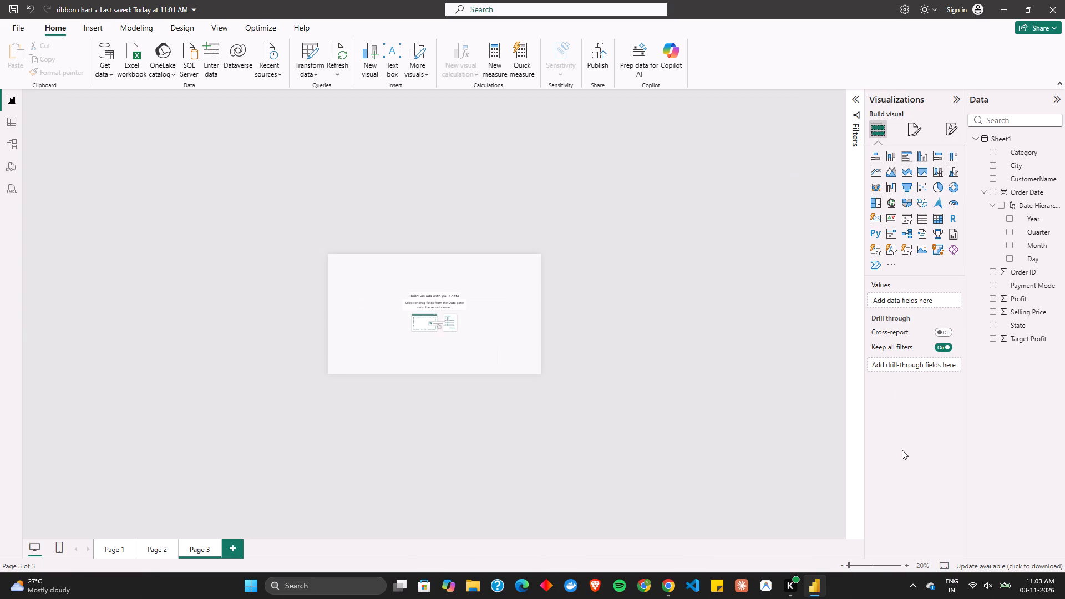
left_click(873, 566)
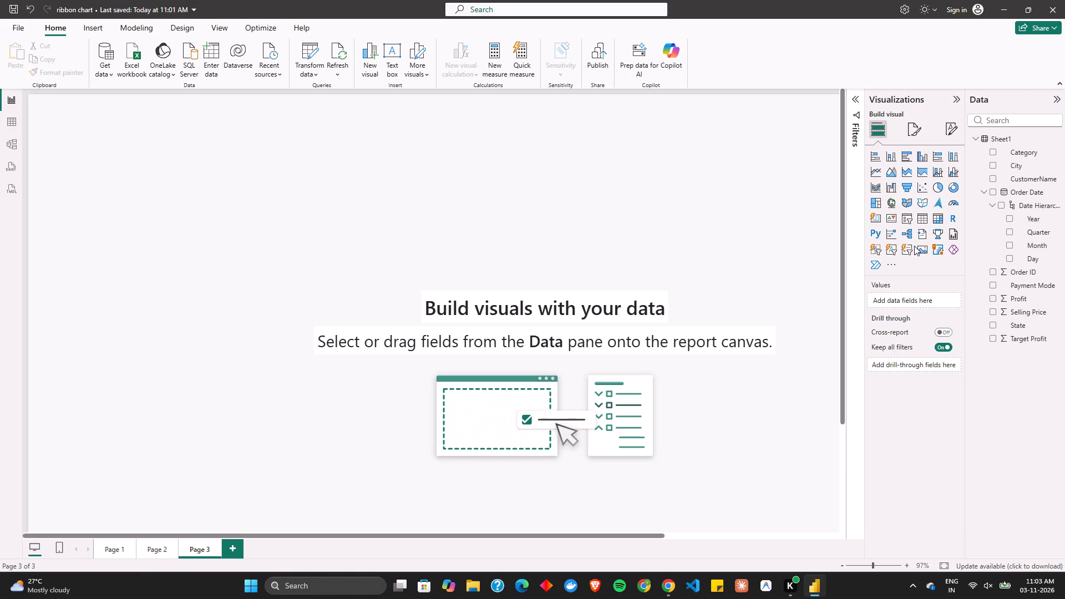
left_click(874, 224)
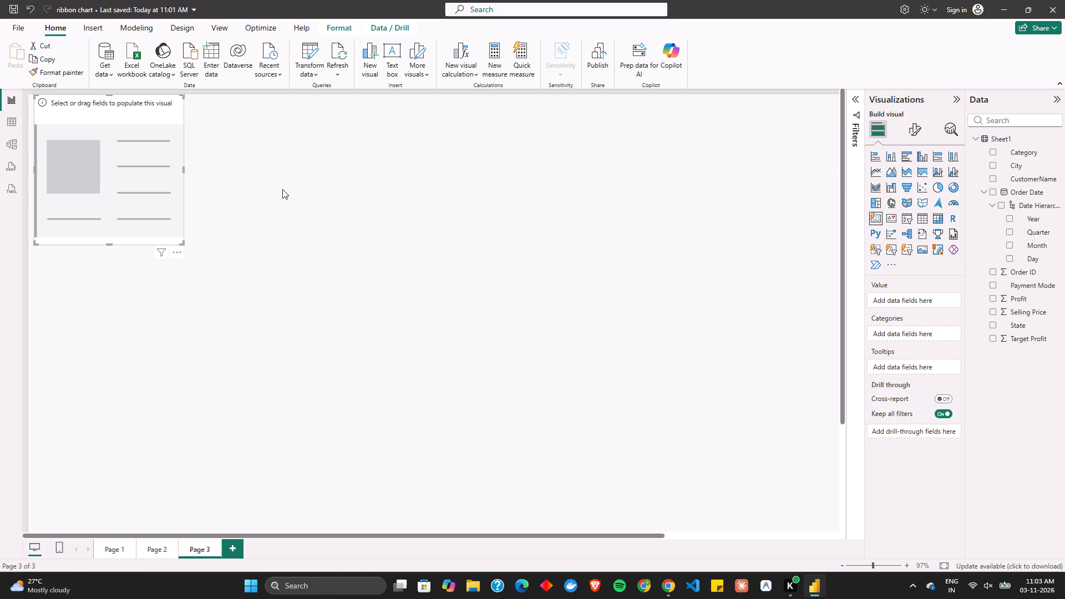
left_click_drag(110, 172, 334, 235)
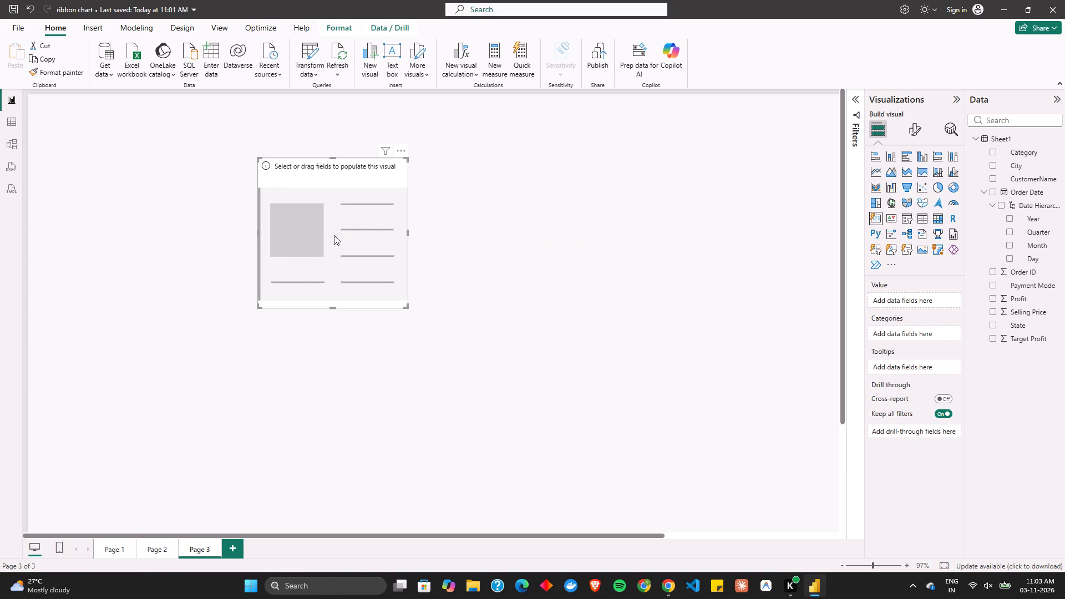
left_click_drag(406, 307, 559, 382)
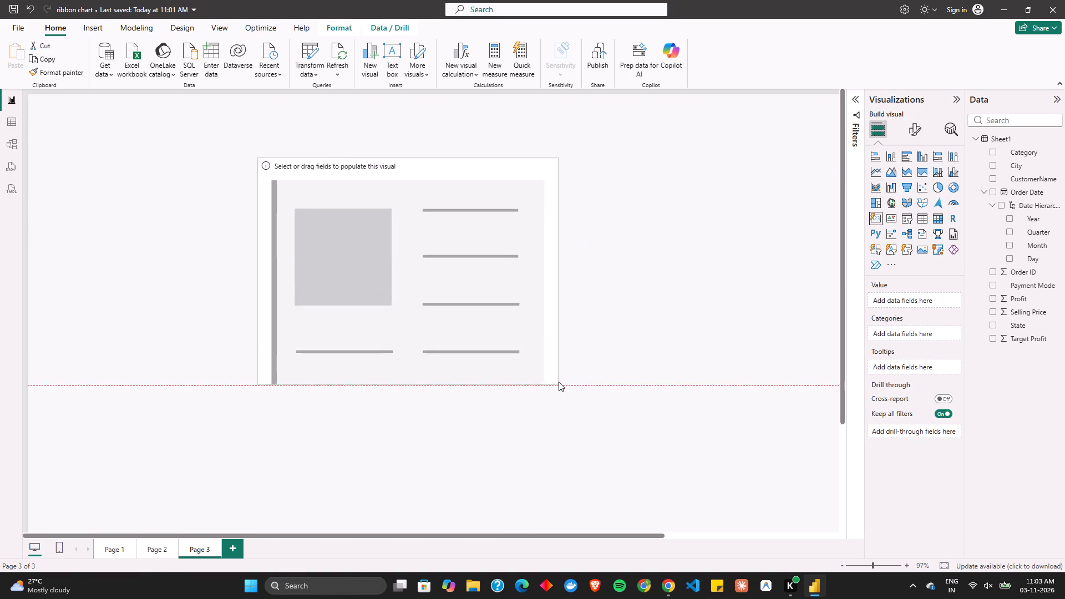
left_click_drag(559, 382, 632, 420)
left_click(539, 350)
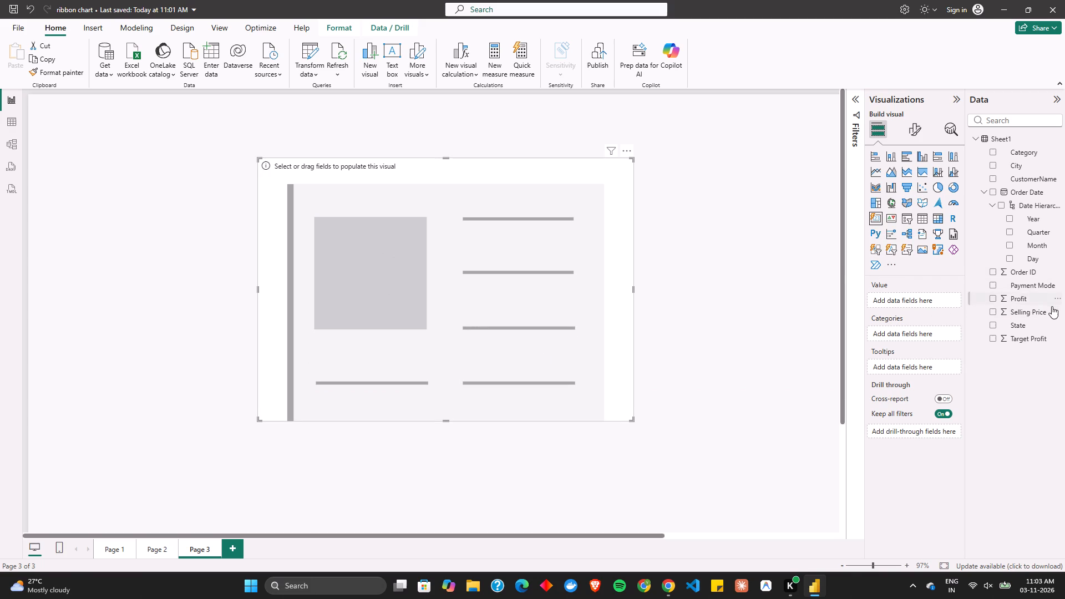
Add Selling Price, Profit and Target Profit as the card visual's values, in that order.
left_click_drag(1033, 310, 929, 311)
left_click_drag(929, 311, 925, 301)
left_click_drag(925, 301, 921, 299)
left_click_drag(1004, 314, 923, 297)
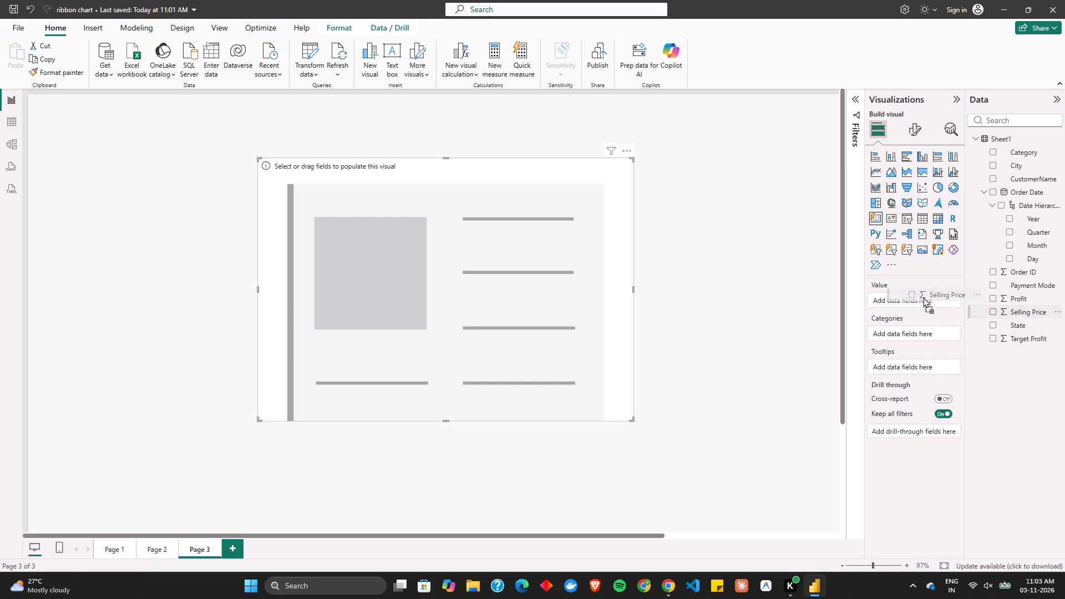
left_click_drag(923, 297, 922, 301)
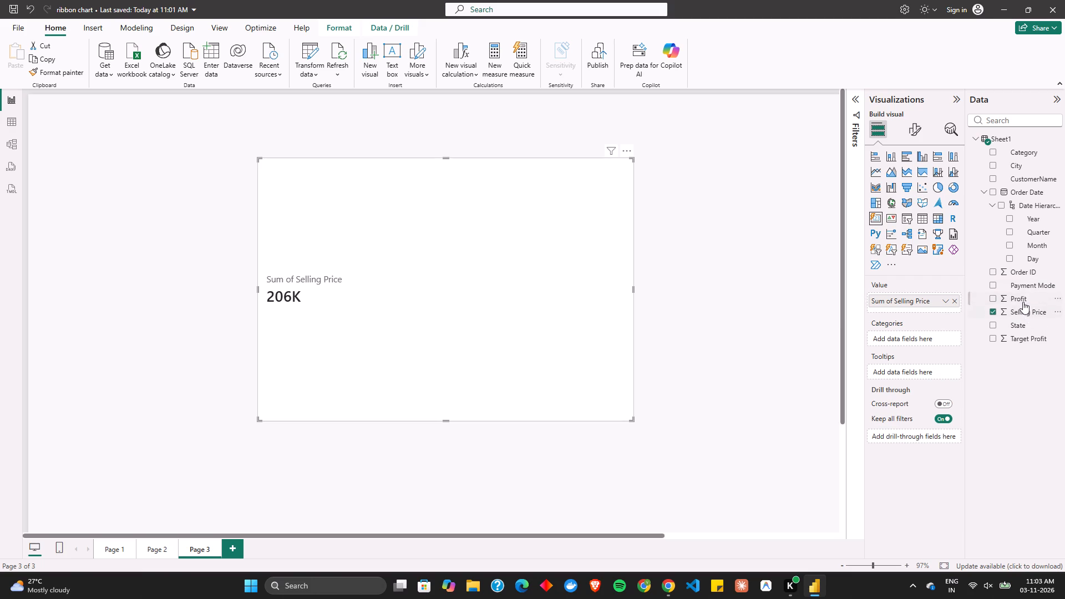
left_click_drag(1023, 300, 931, 311)
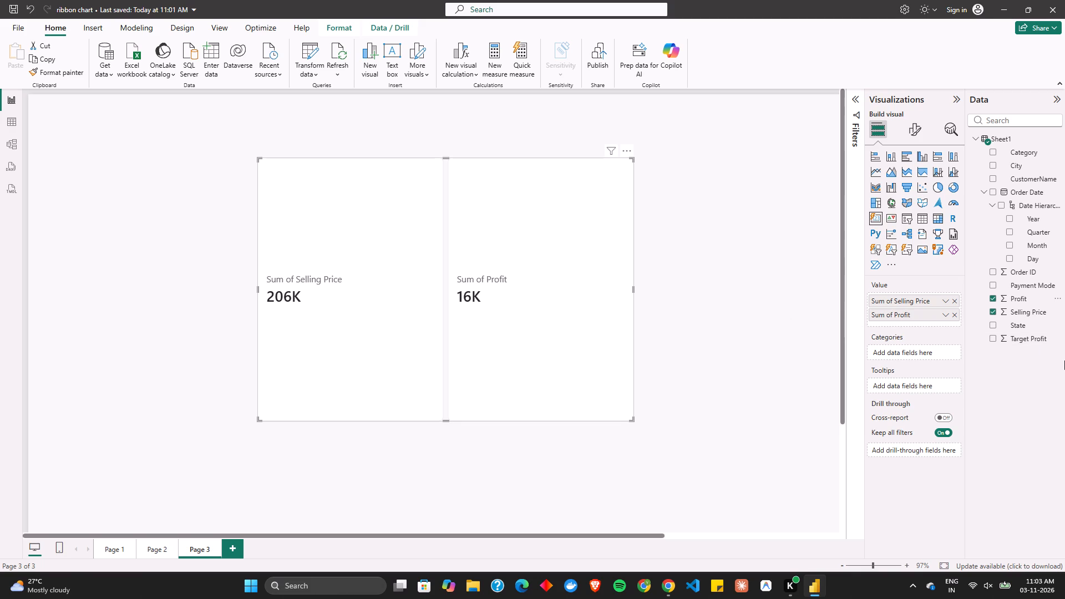
left_click_drag(1029, 342, 941, 322)
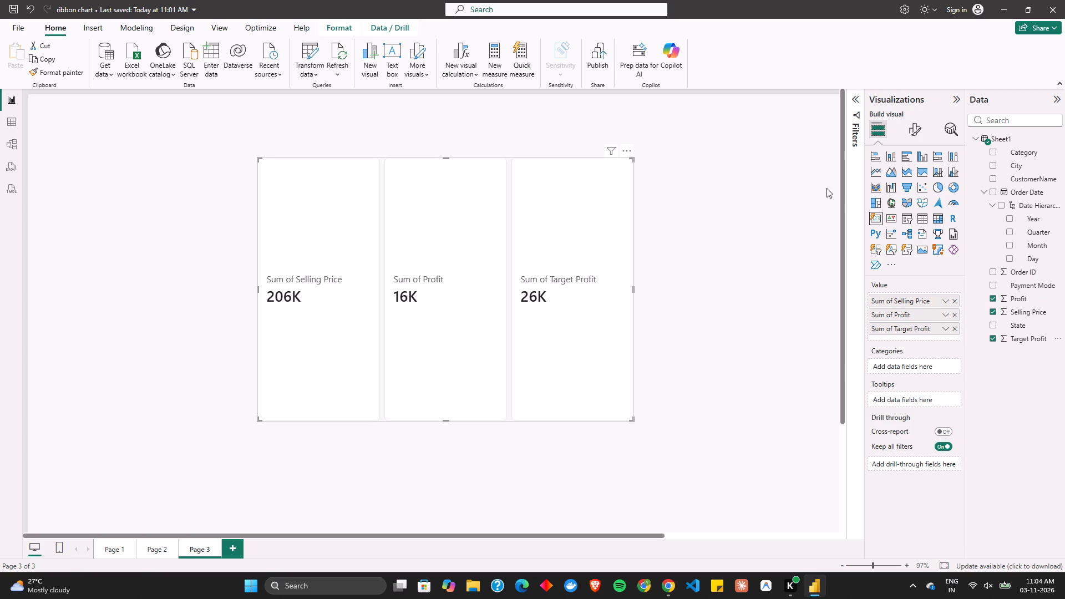
Set the card visual's multi-card layout to Table style with a Vertical arrangement.
left_click(913, 134)
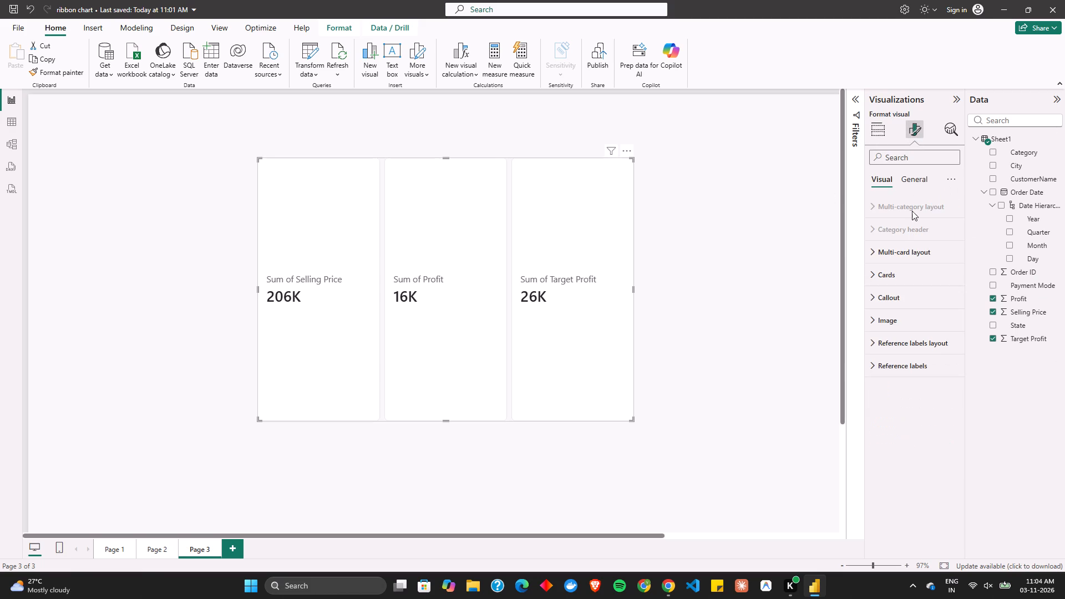
left_click(916, 252)
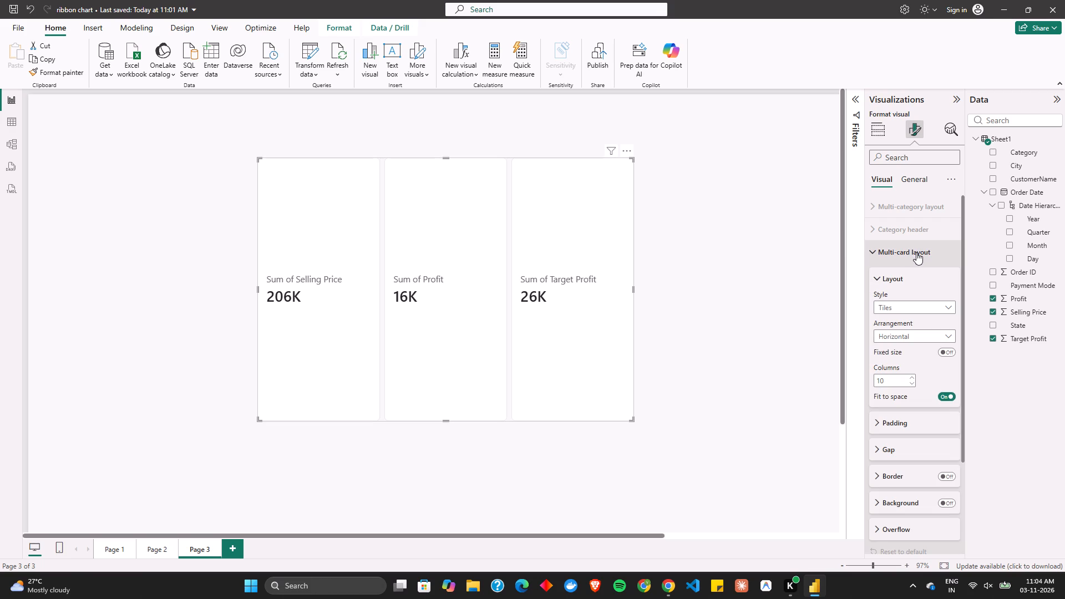
left_click(919, 306)
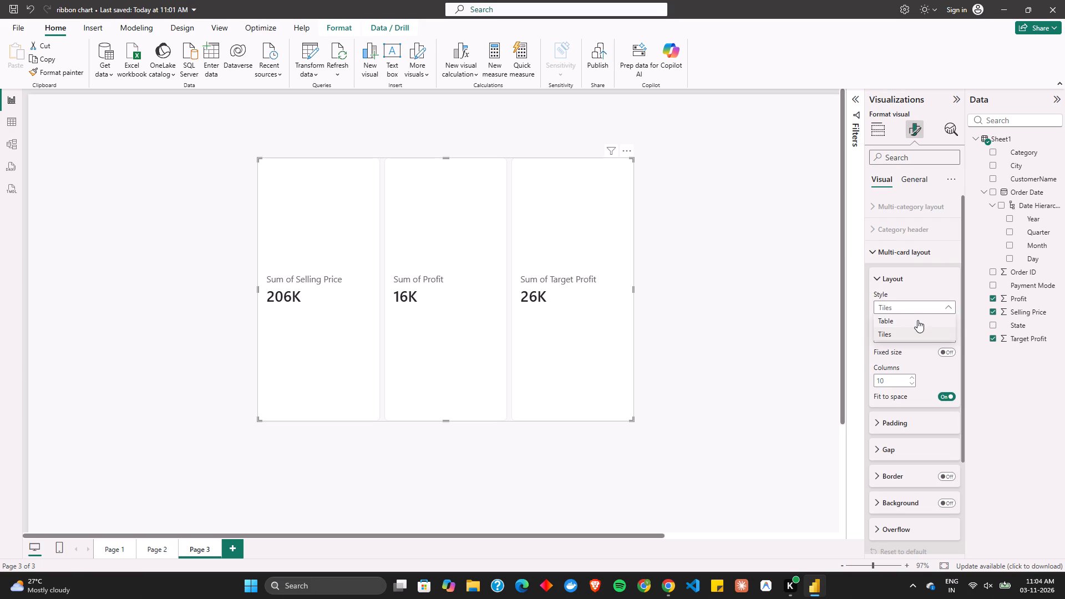
left_click(917, 321)
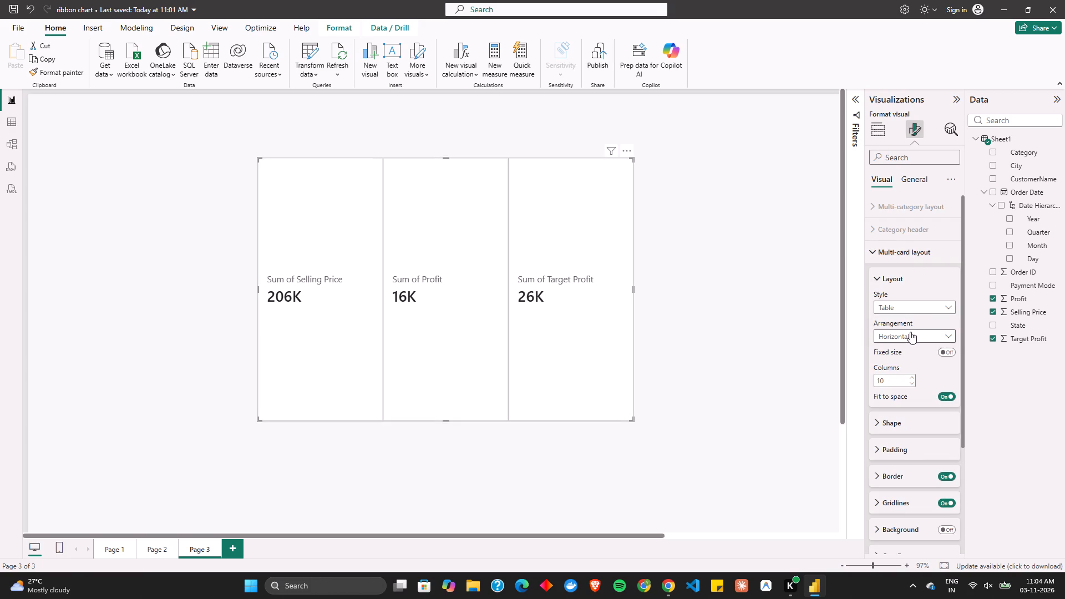
left_click(907, 337)
left_click(906, 364)
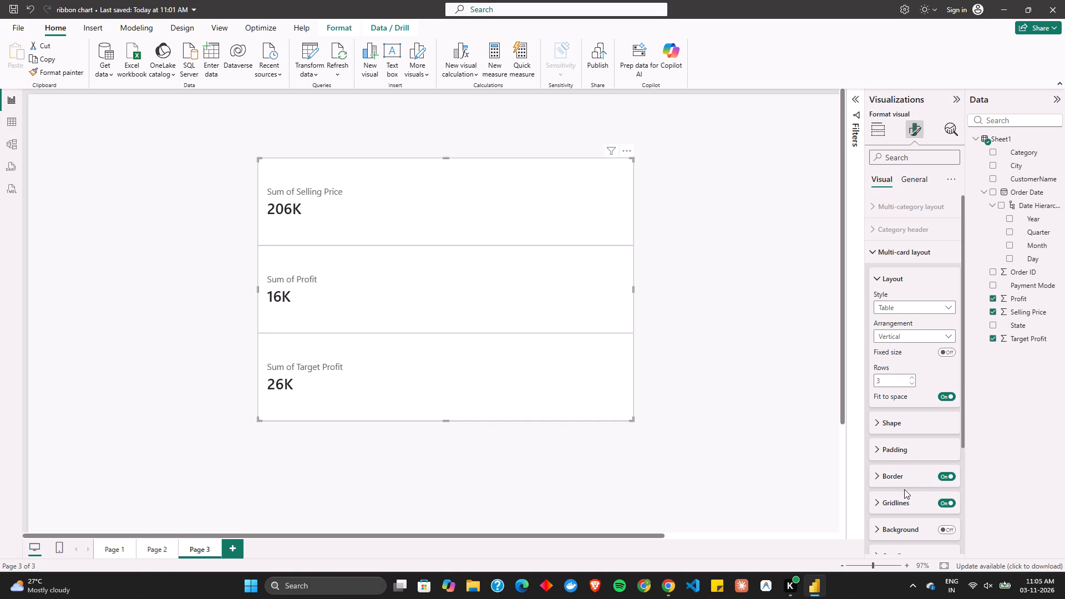
Set the border color of the card visual's multi-card layout to black.
scroll(904, 489, "down", 4)
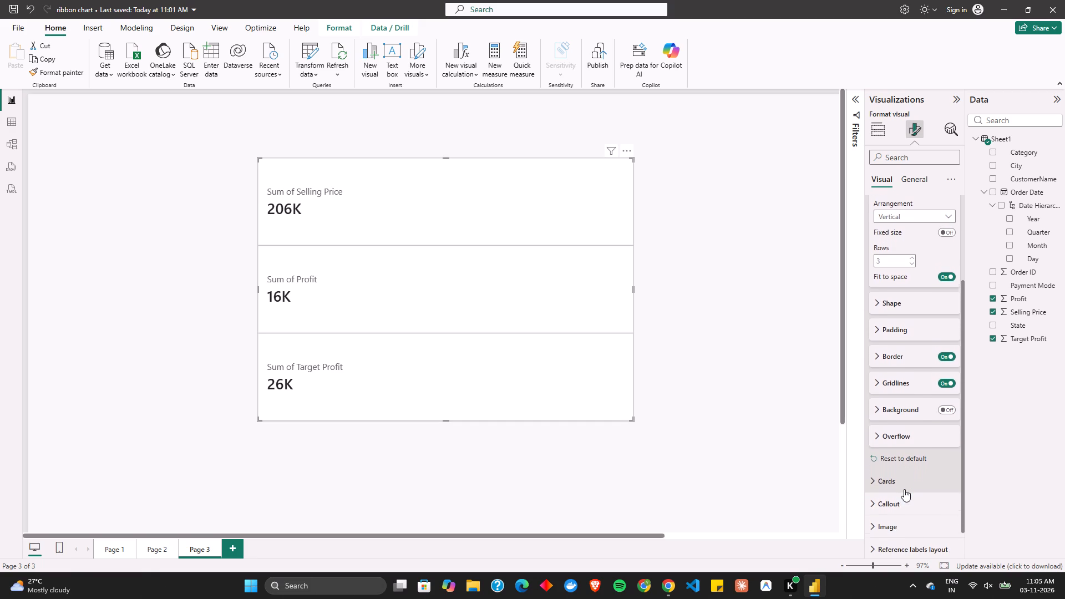
scroll(904, 489, "down", 1)
left_click(905, 456)
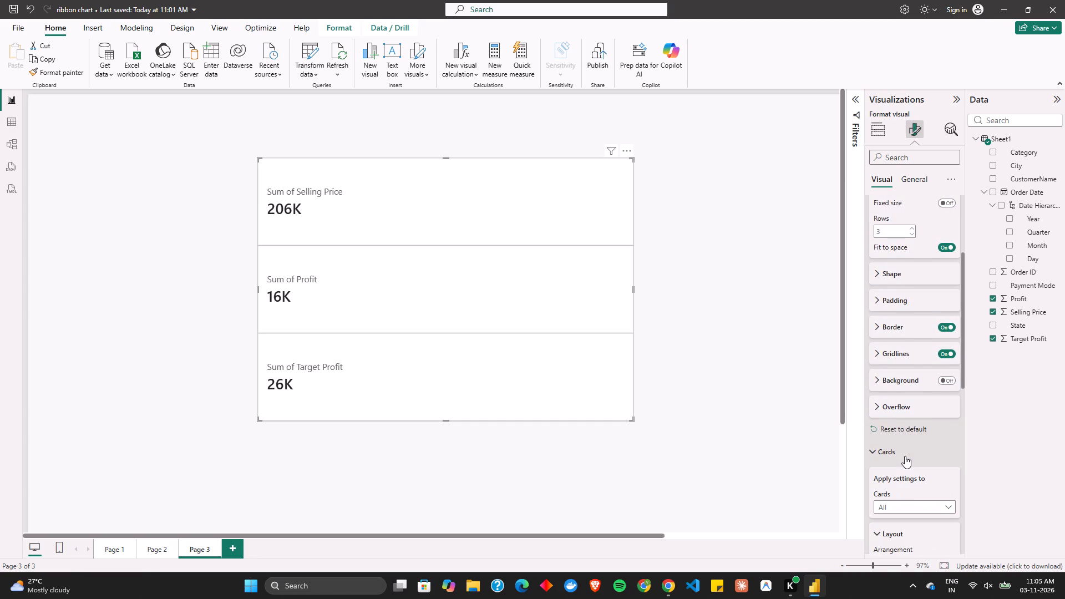
scroll(911, 494, "down", 1)
scroll(911, 494, "up", 2)
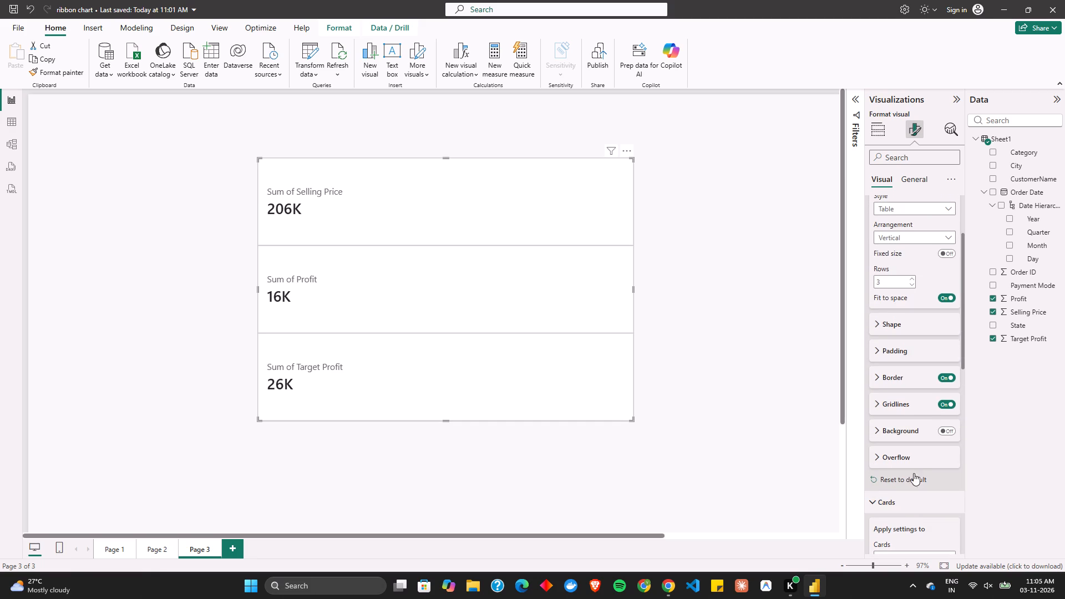
left_click(899, 383)
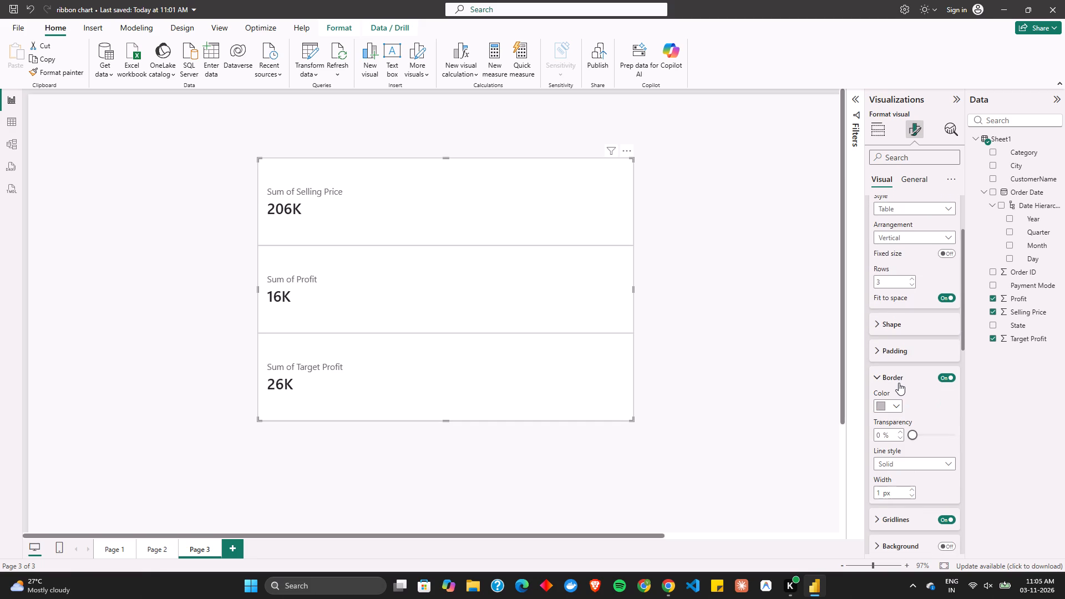
left_click(887, 409)
left_click(892, 335)
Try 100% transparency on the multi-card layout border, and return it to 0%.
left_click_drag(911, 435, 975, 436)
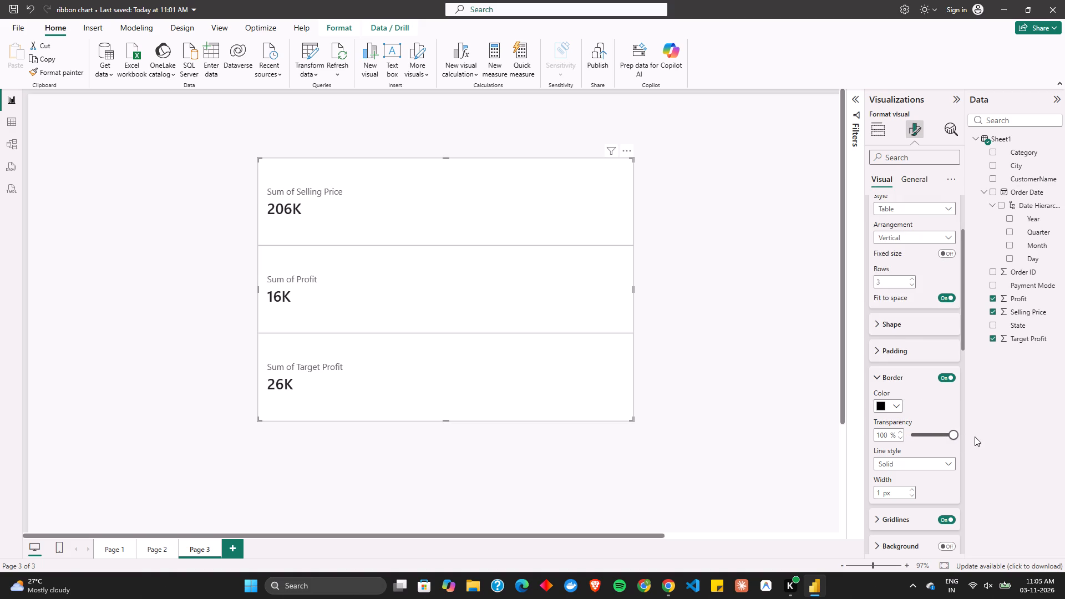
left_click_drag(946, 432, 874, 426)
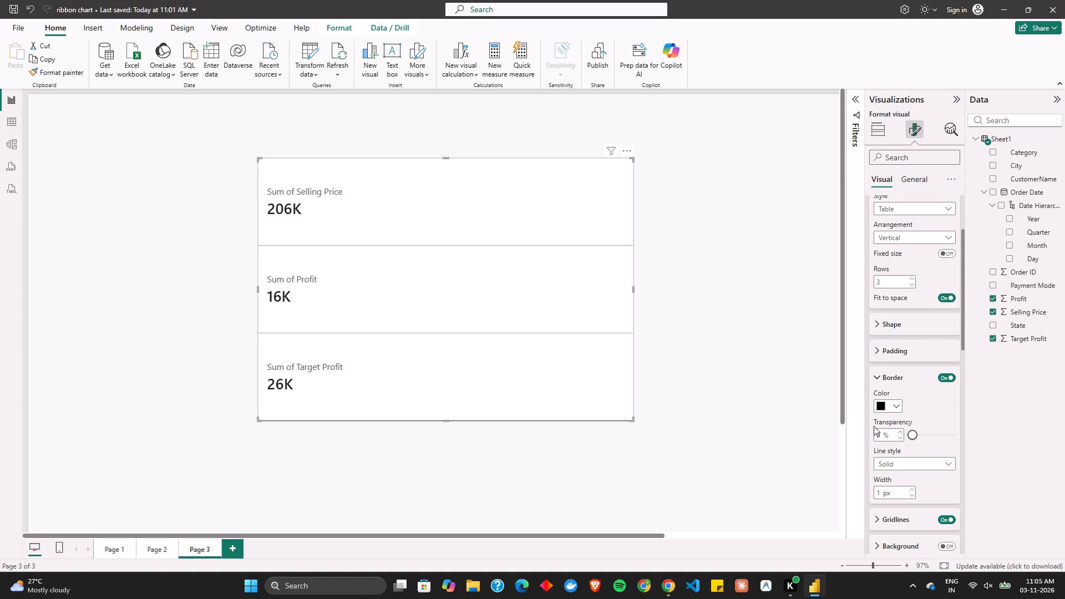
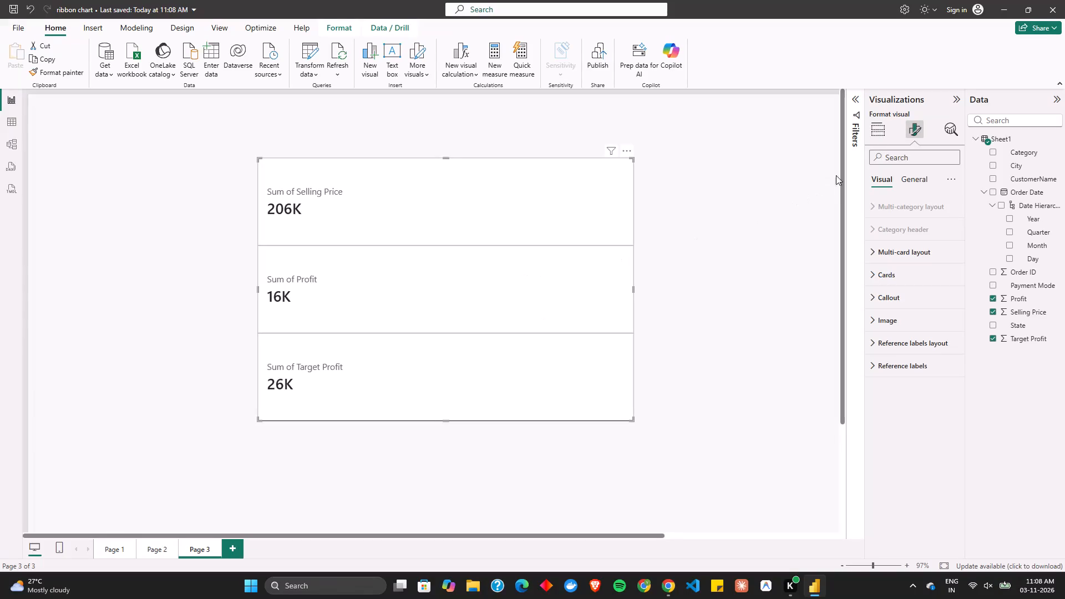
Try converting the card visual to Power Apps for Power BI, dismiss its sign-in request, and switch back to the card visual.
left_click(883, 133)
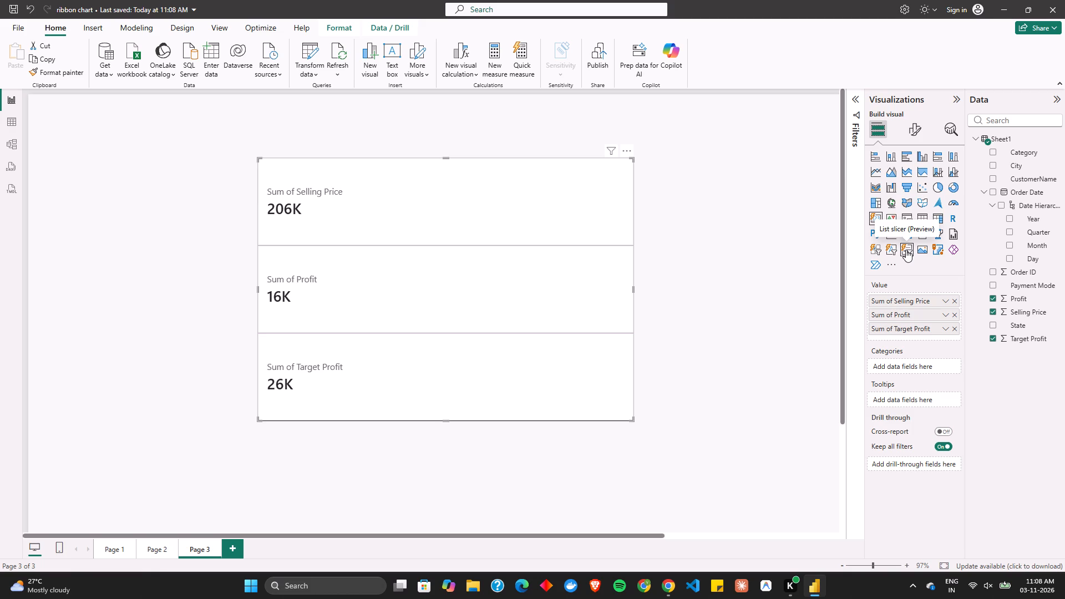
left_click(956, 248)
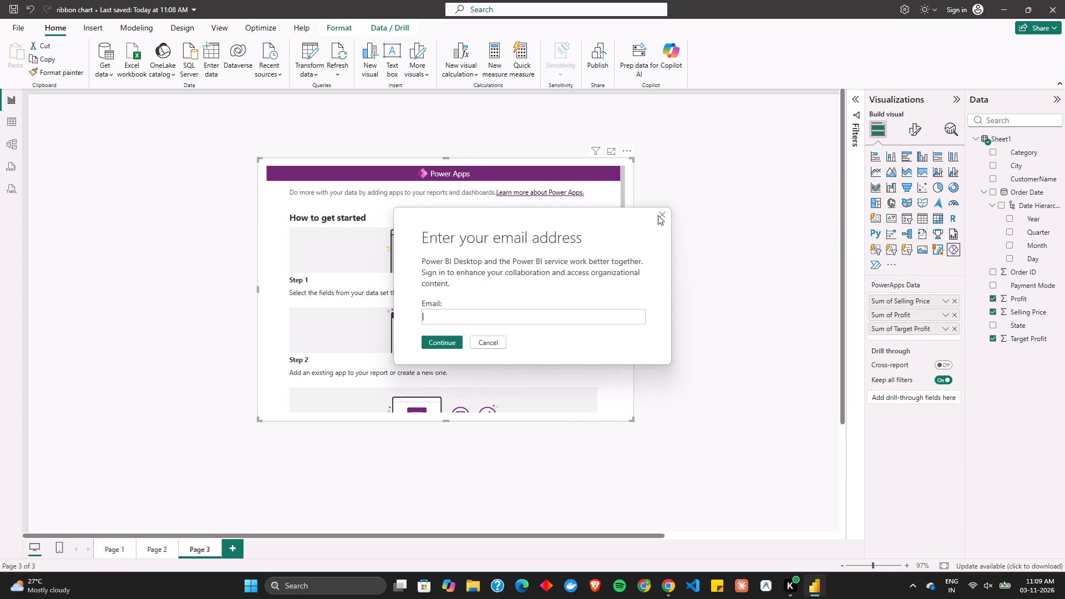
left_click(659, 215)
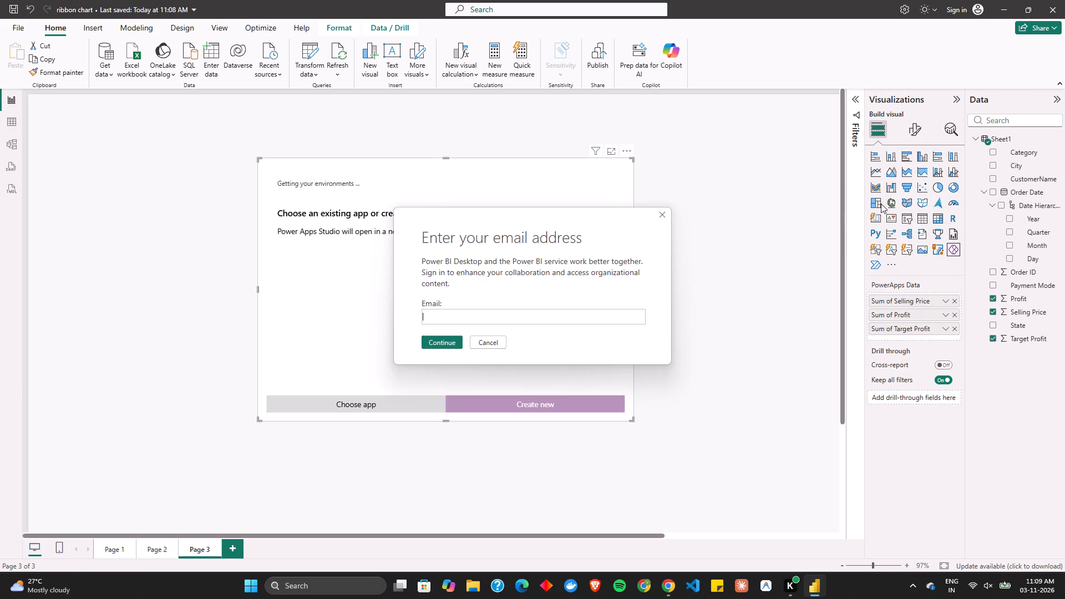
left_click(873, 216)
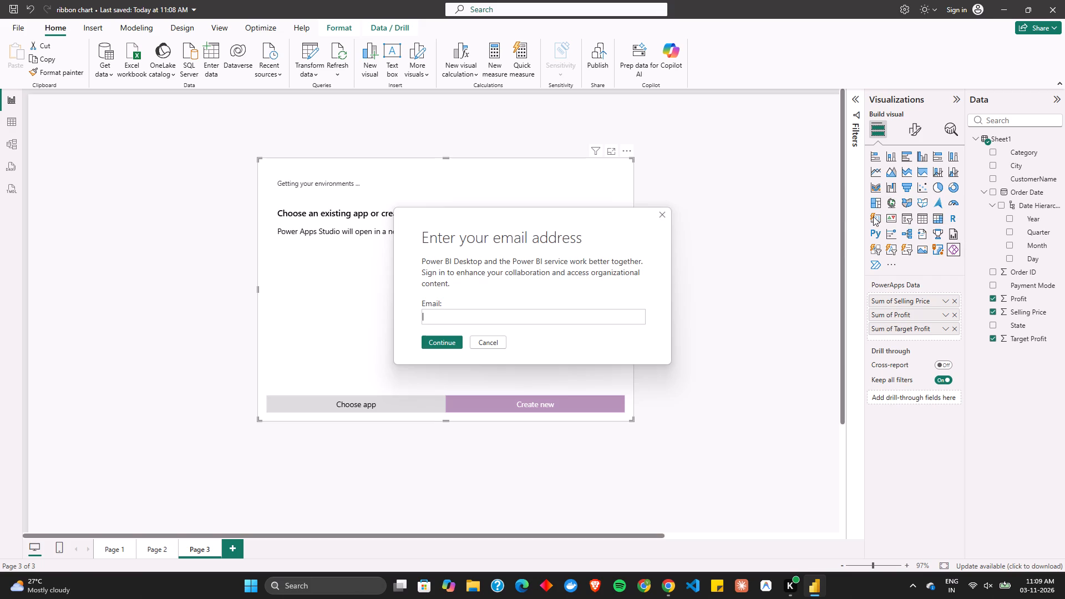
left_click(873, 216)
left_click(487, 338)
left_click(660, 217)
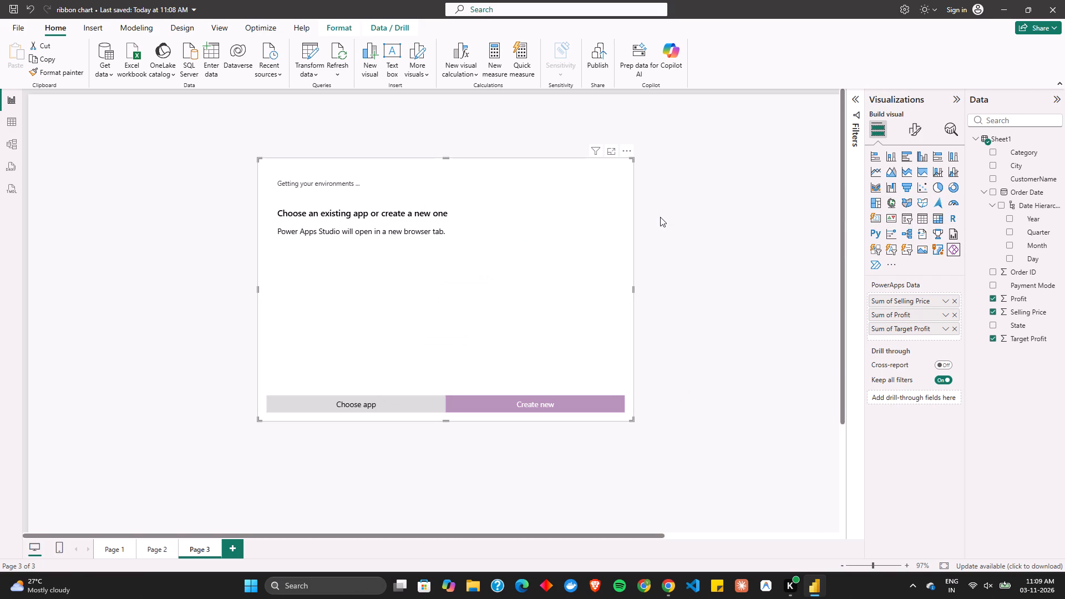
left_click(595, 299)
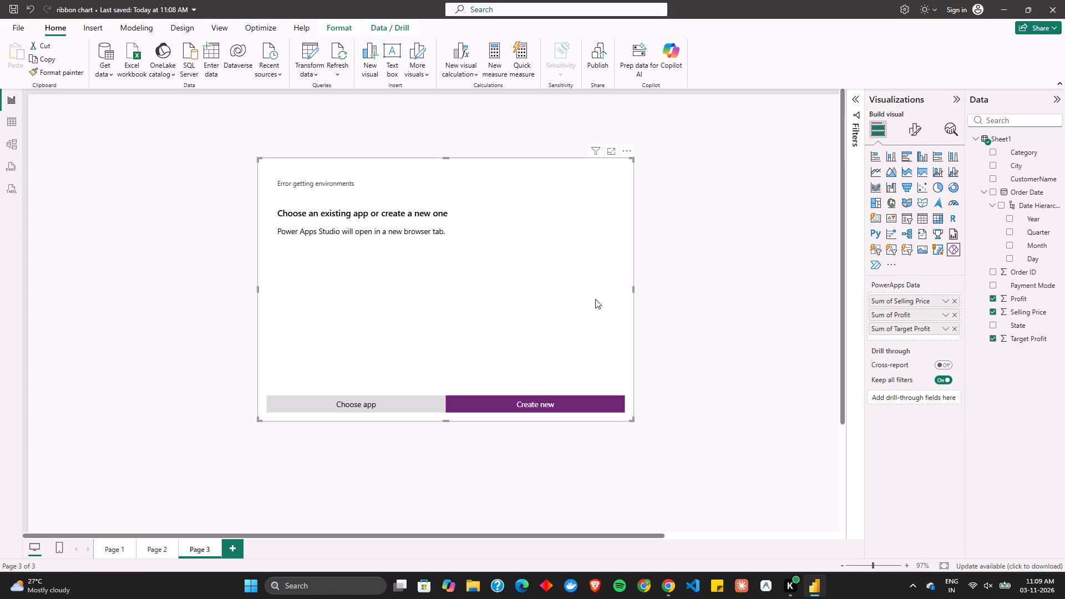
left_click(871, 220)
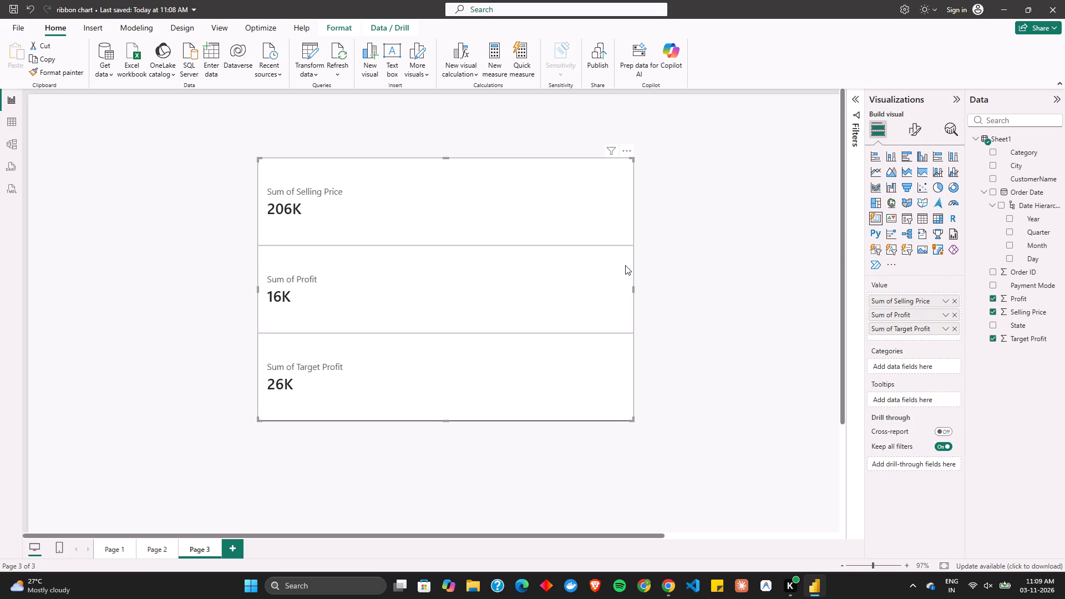
Reposition the three-value card visual on the Page 3 canvas, slightly left of and below its original place.
left_click_drag(516, 217, 602, 347)
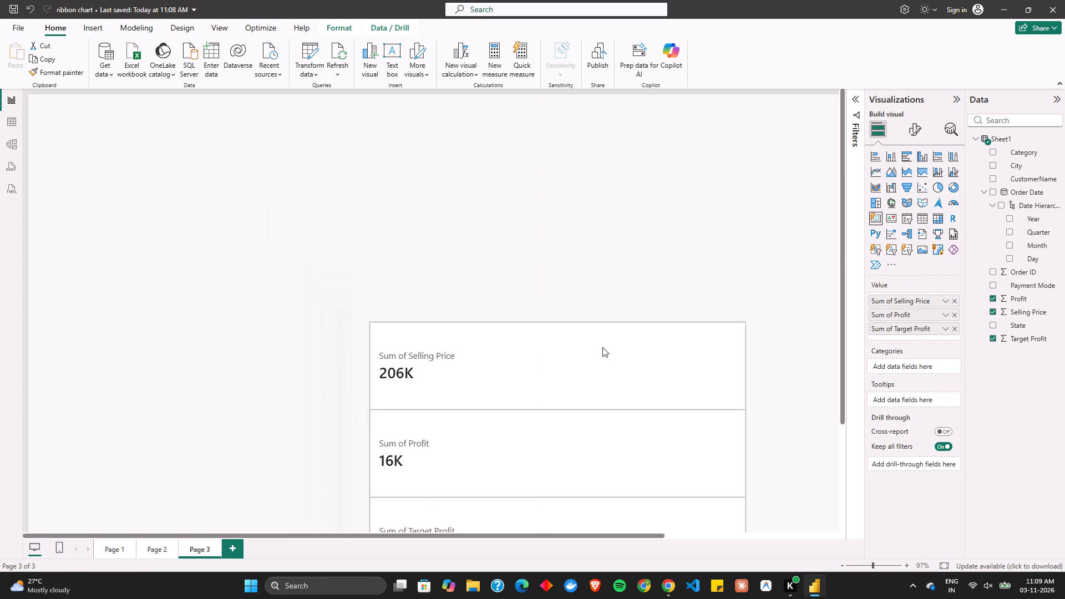
left_click_drag(602, 347, 493, 222)
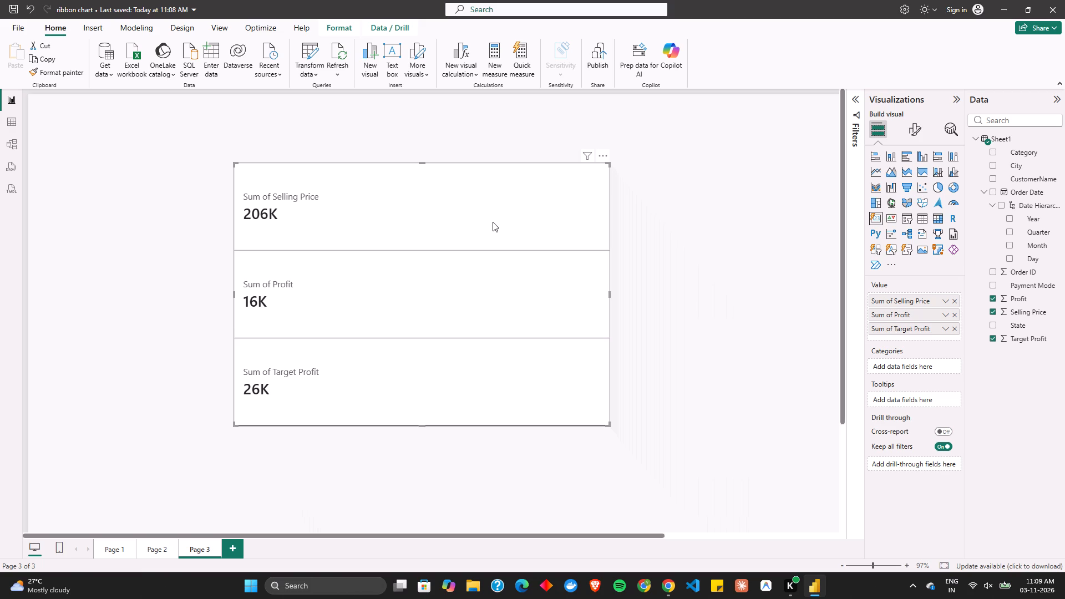
Save the ribbon chart report.
key("ctrl+s")
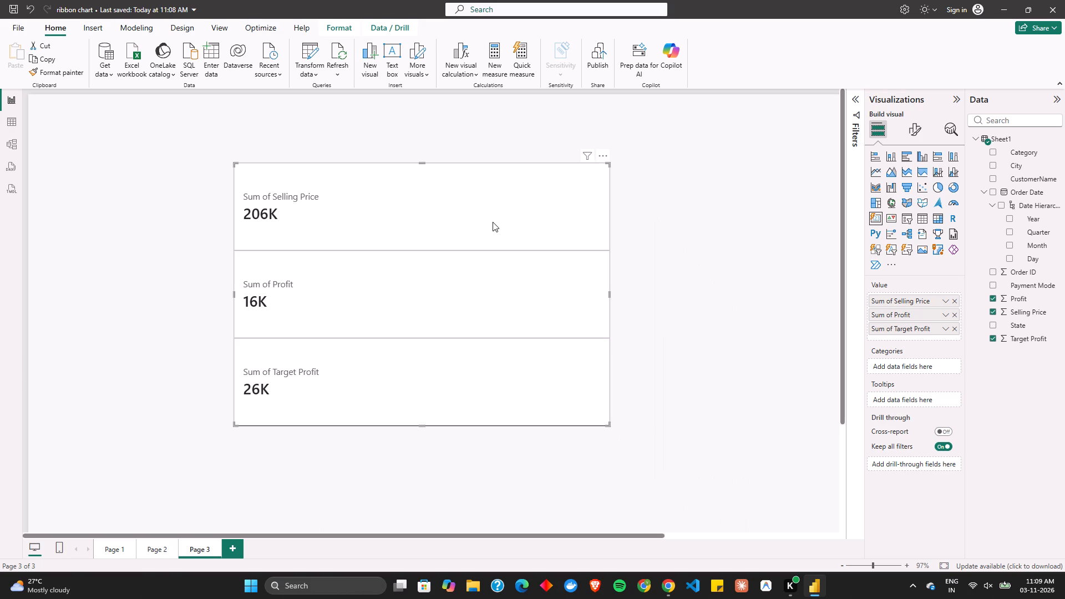